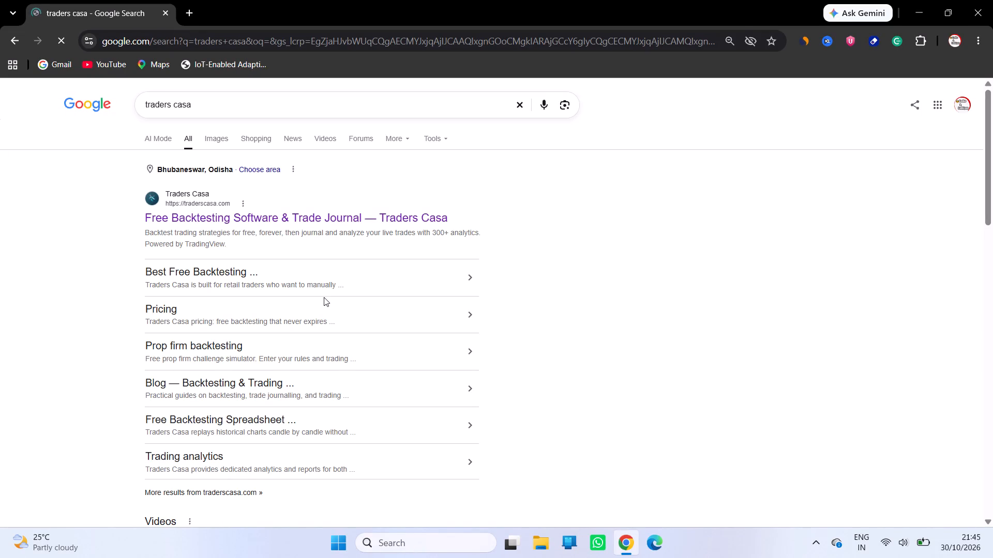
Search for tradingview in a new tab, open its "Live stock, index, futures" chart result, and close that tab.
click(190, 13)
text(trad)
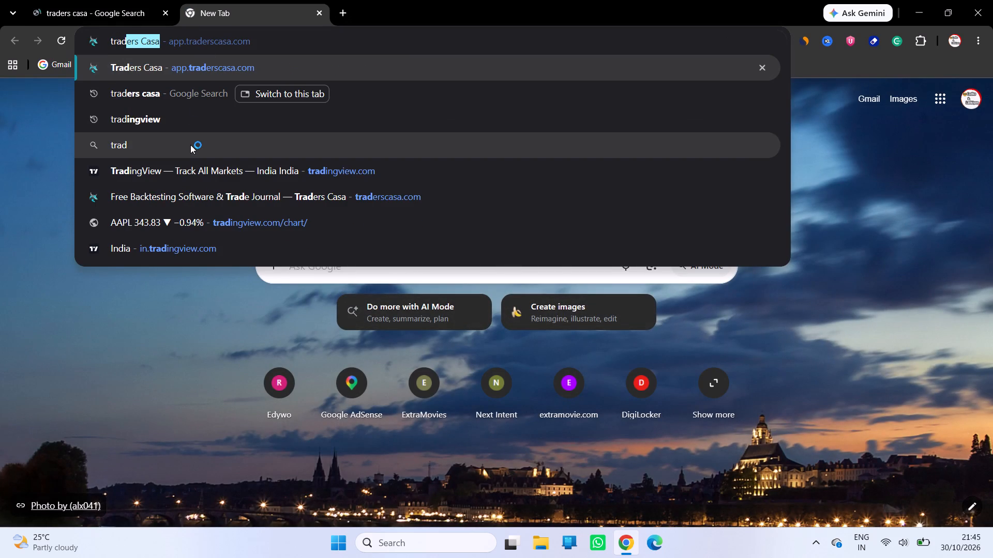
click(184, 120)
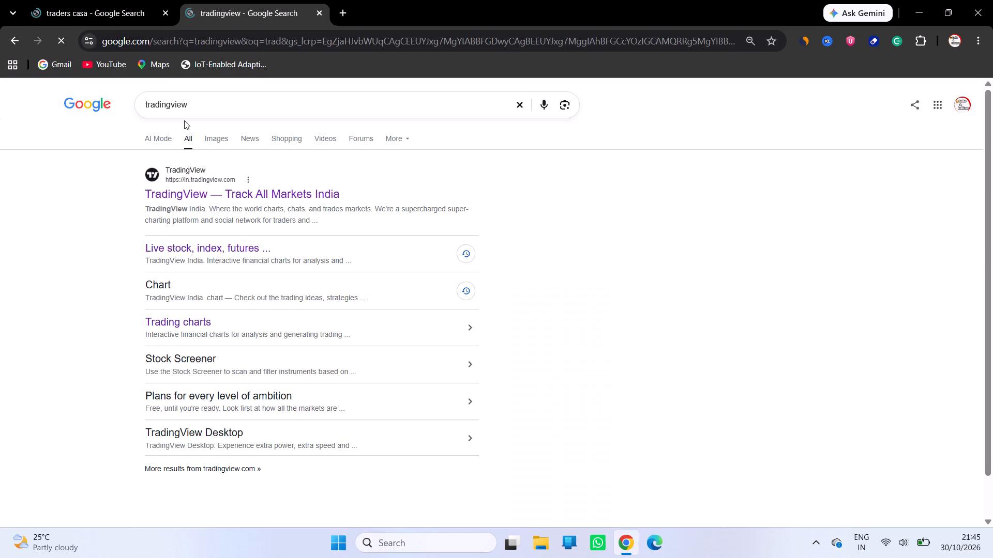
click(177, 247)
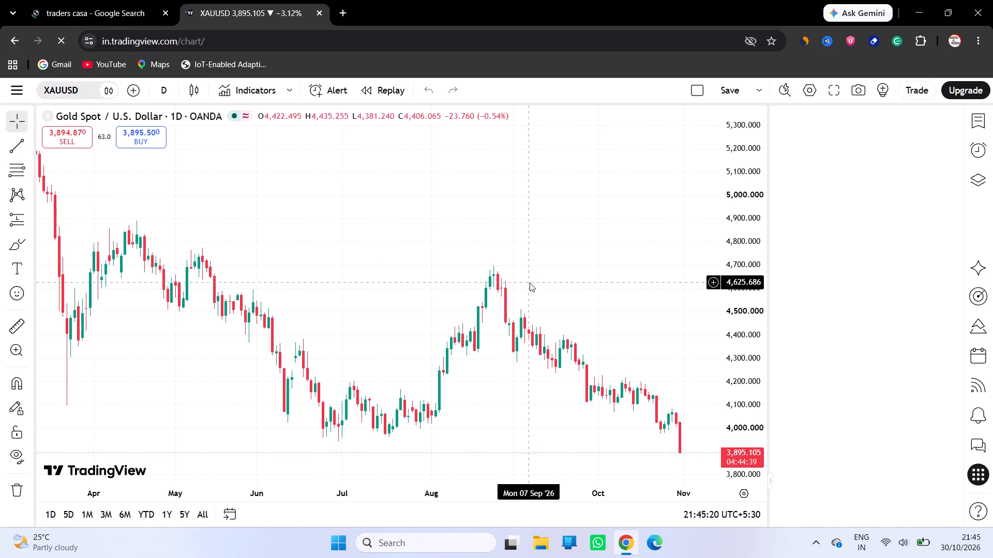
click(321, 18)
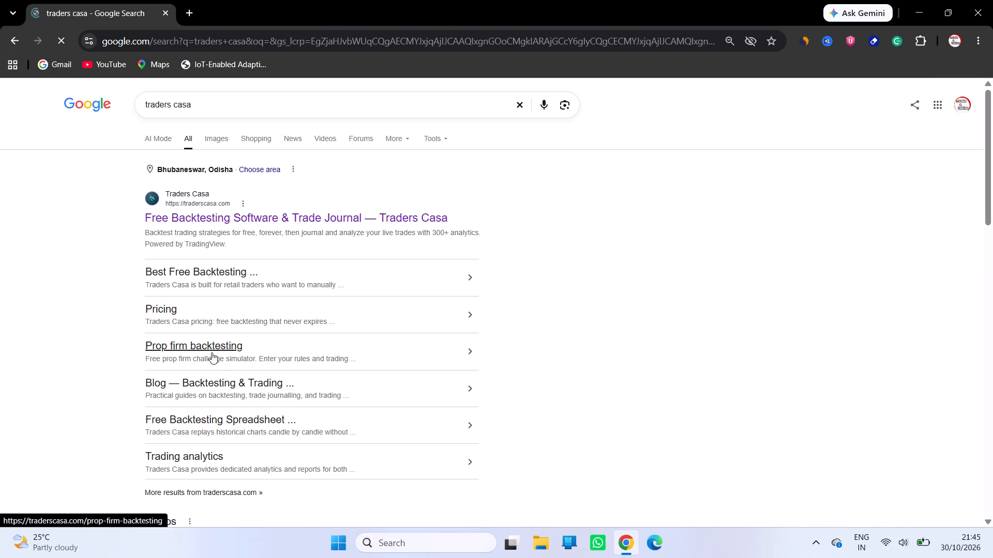
Search Google for tradingview again in a new tab.
scroll(200, 261, down, 1)
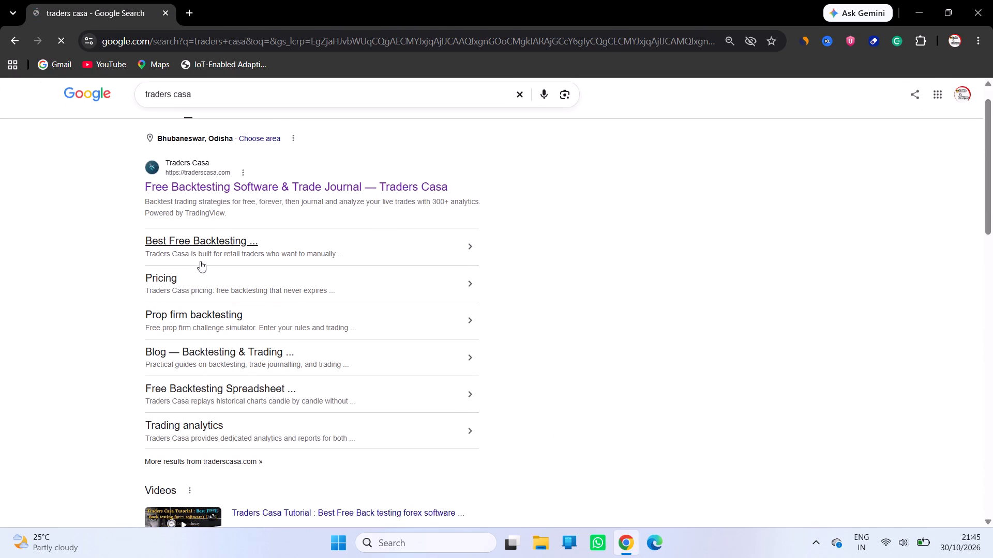
click(196, 13)
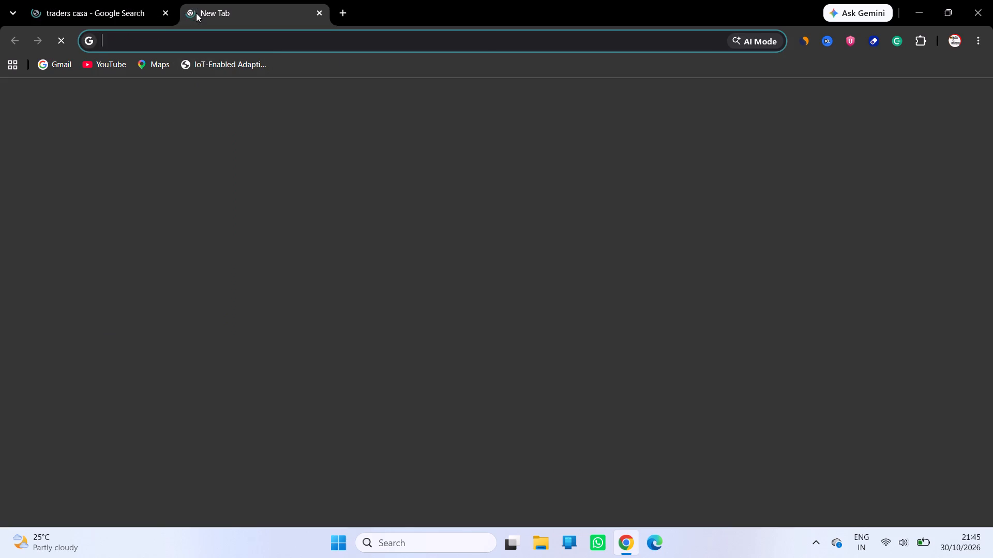
click(322, 269)
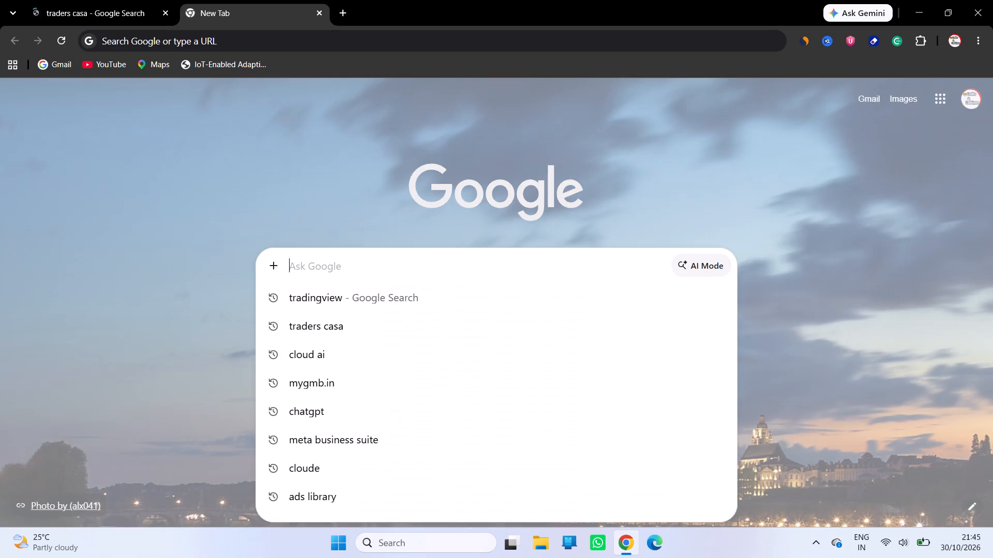
click(335, 304)
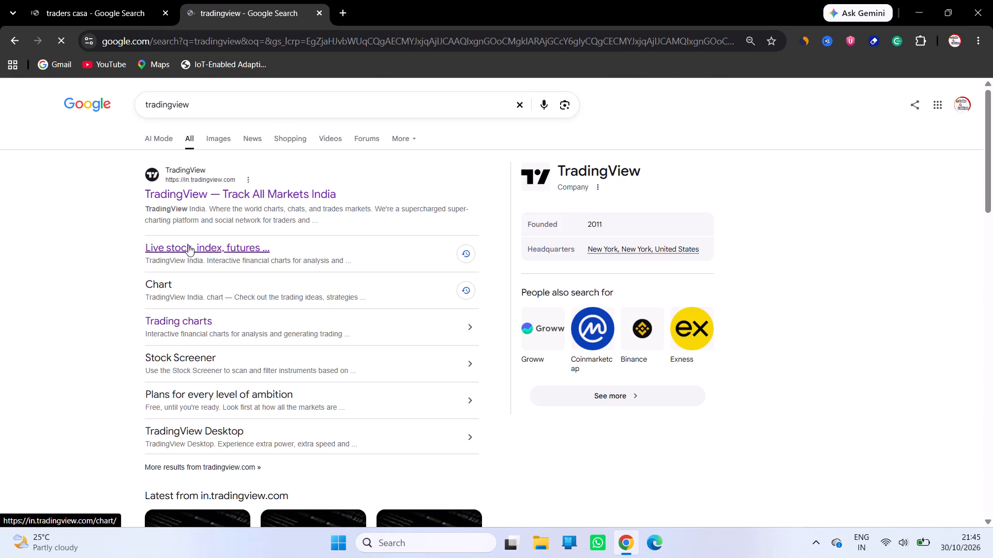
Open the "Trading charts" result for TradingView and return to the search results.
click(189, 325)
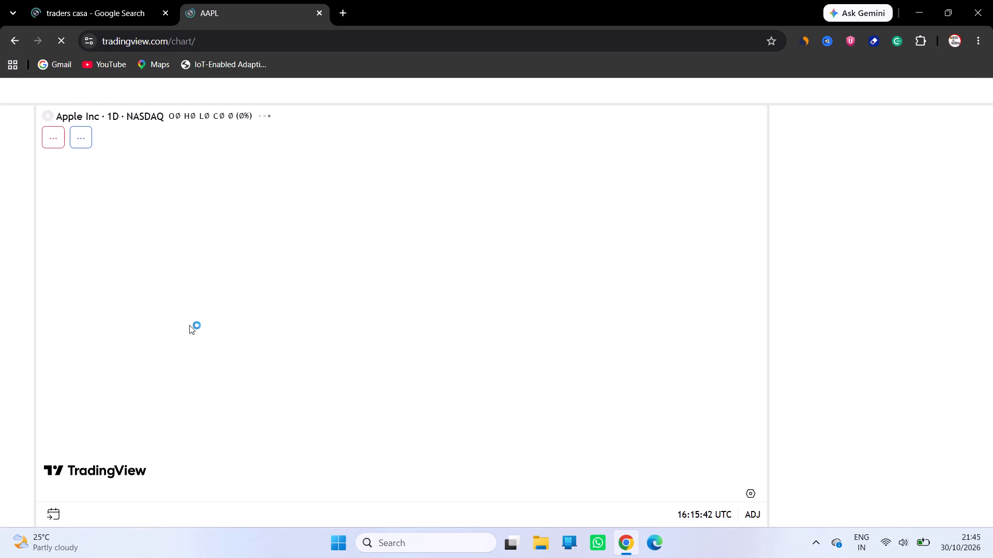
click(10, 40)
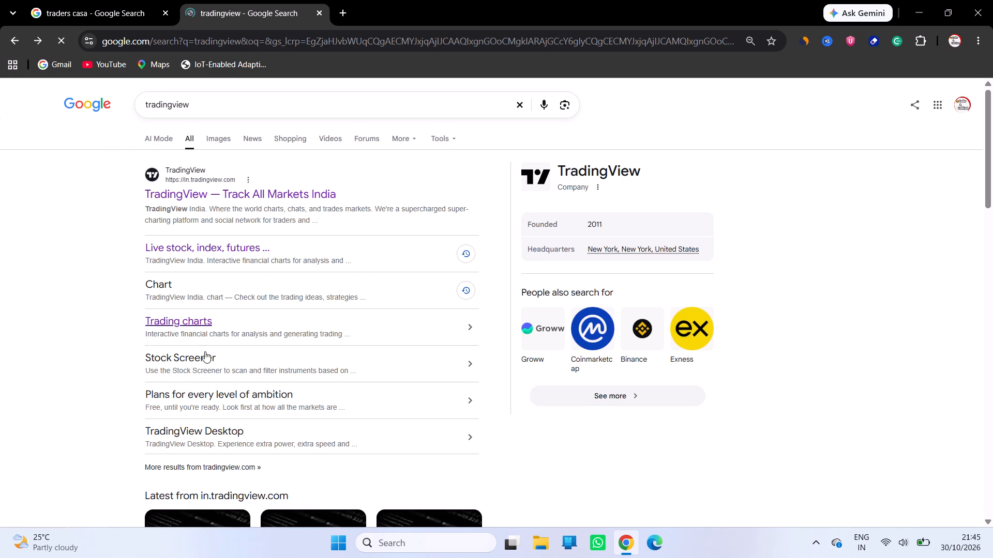
View the TradingView chart through the "Live stock, index, futures" result and return to the search results.
click(191, 247)
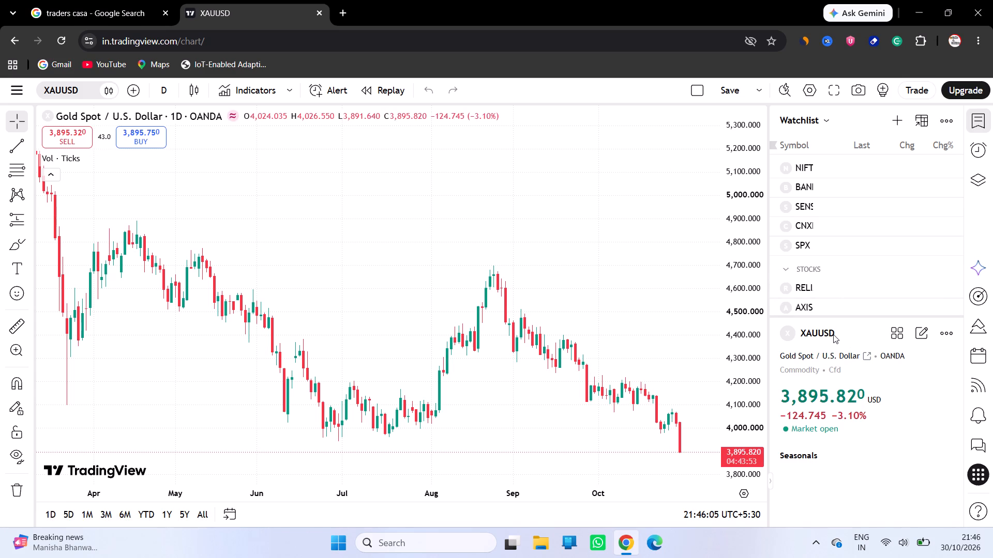
click(6, 43)
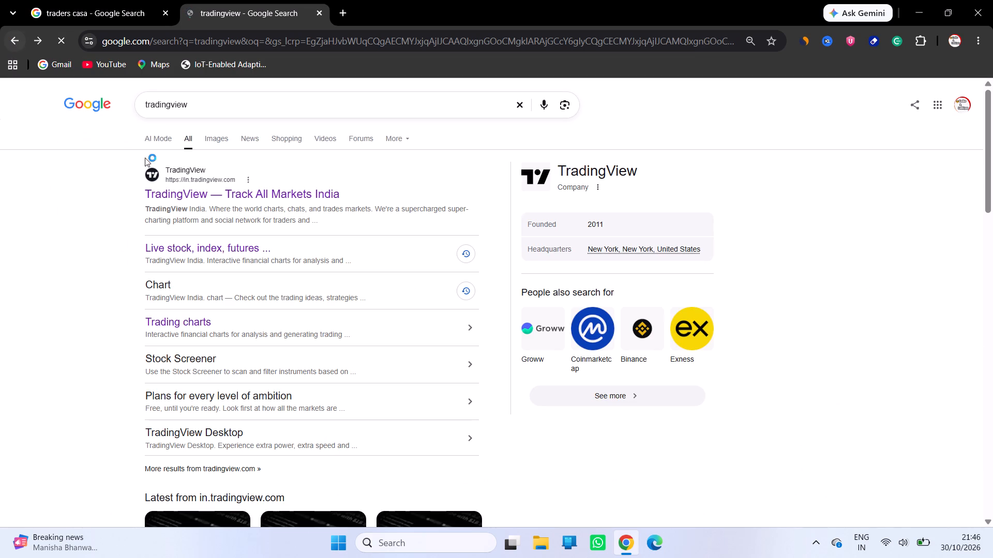
Close the browser window.
click(992, 0)
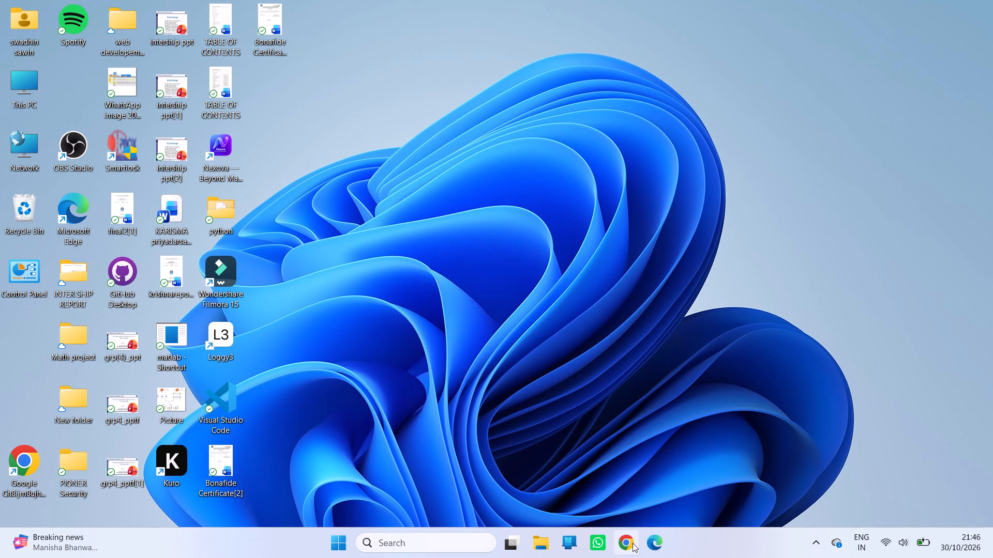
Reopen Google Chrome from the desktop using the "swadhin" profile.
click(633, 543)
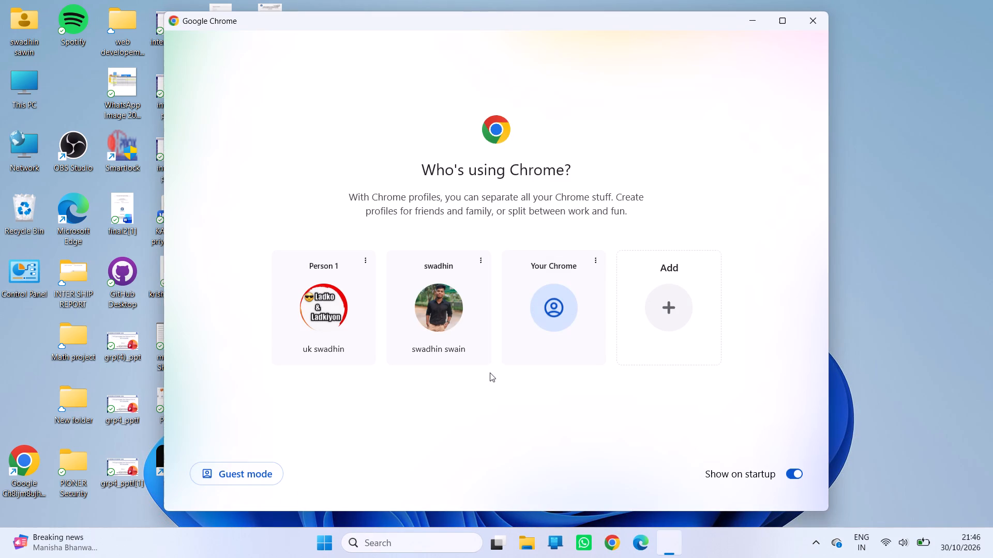
click(457, 322)
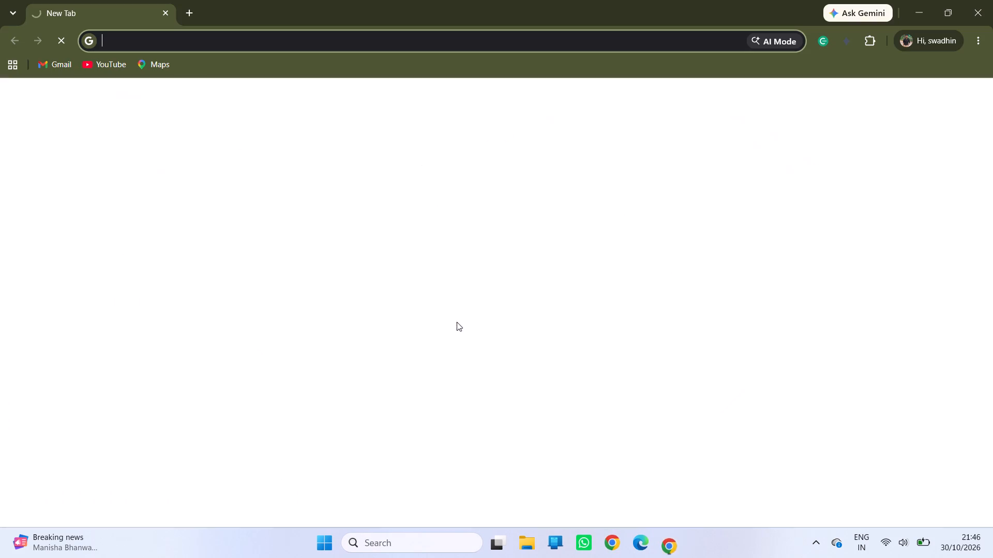
Search Google for tradingview from the new tab page.
click(445, 262)
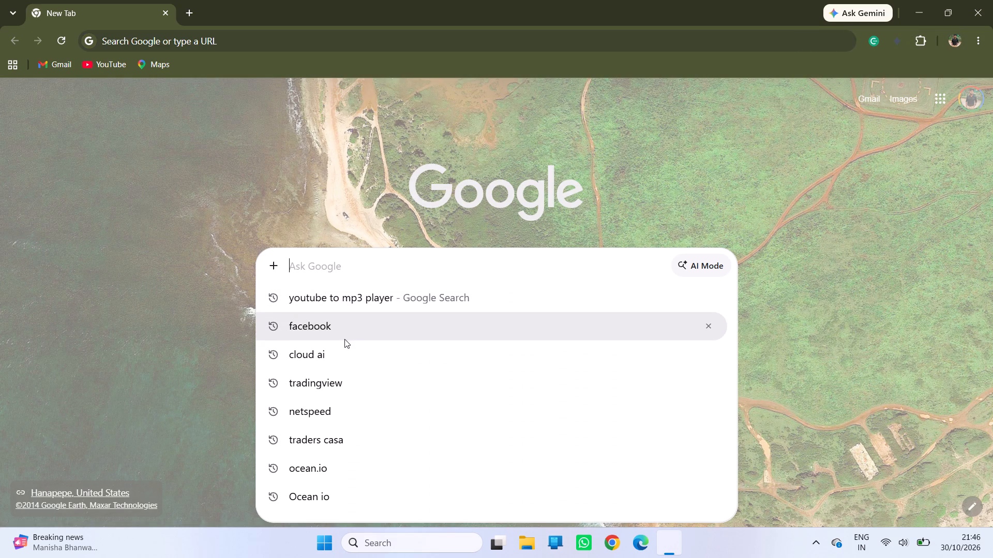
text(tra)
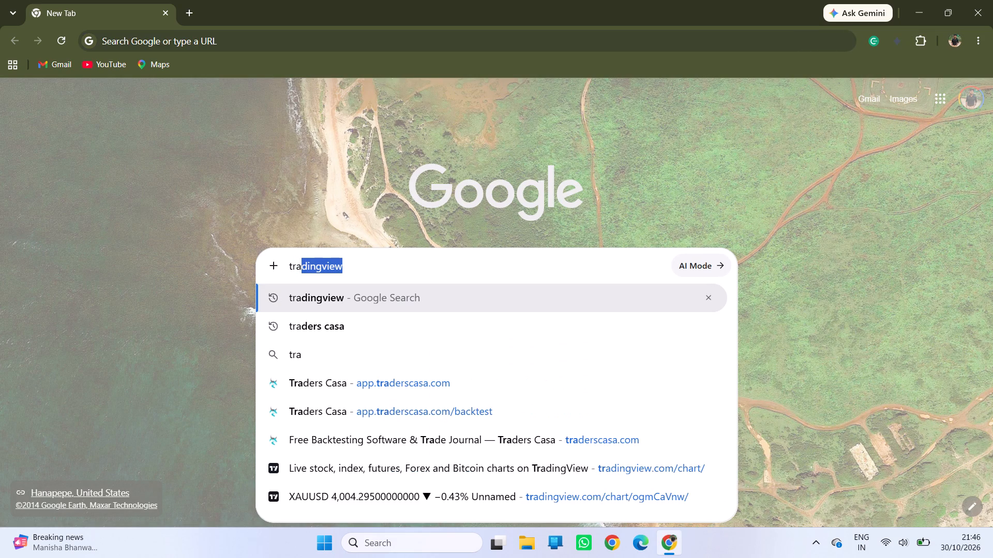
click(330, 303)
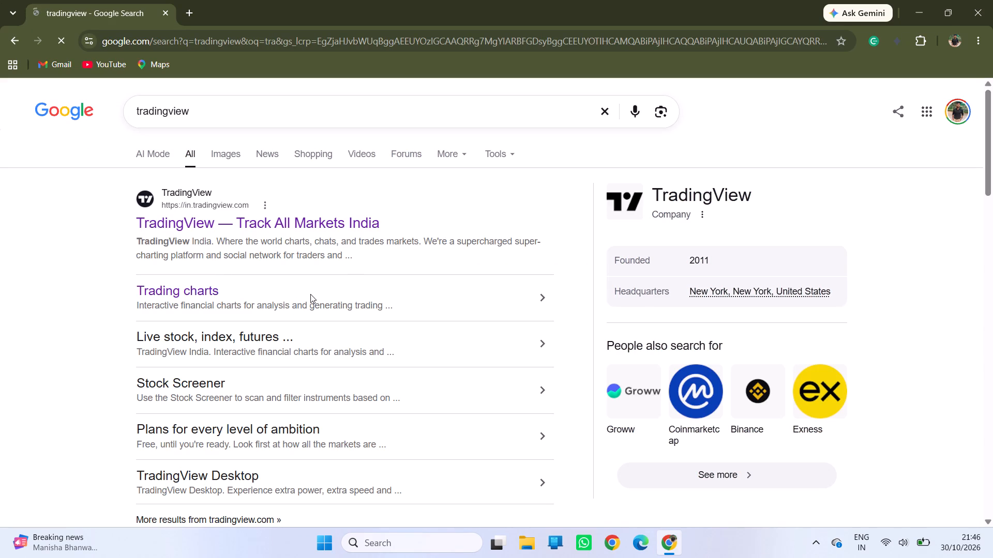
Open the "Trading charts" result listed under TradingView in the search results.
click(197, 292)
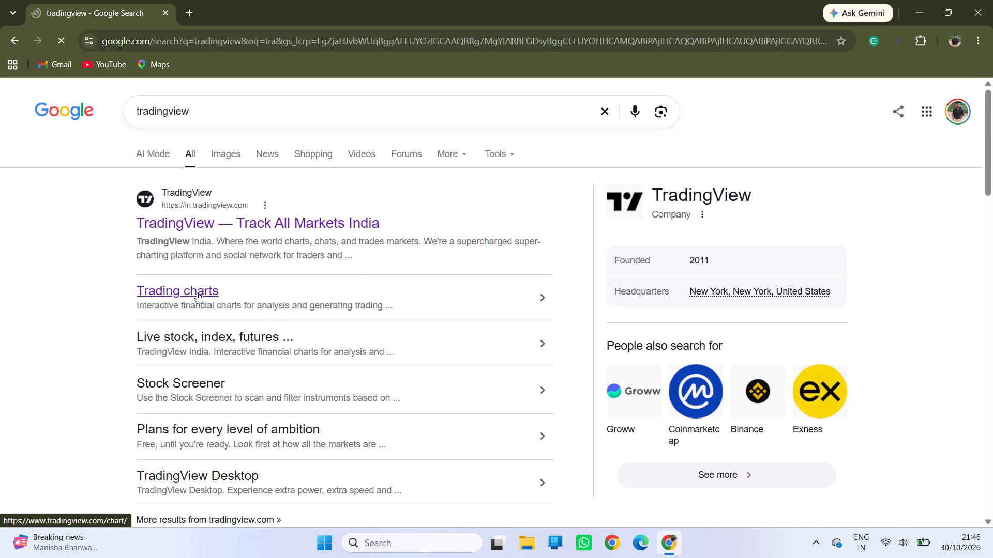
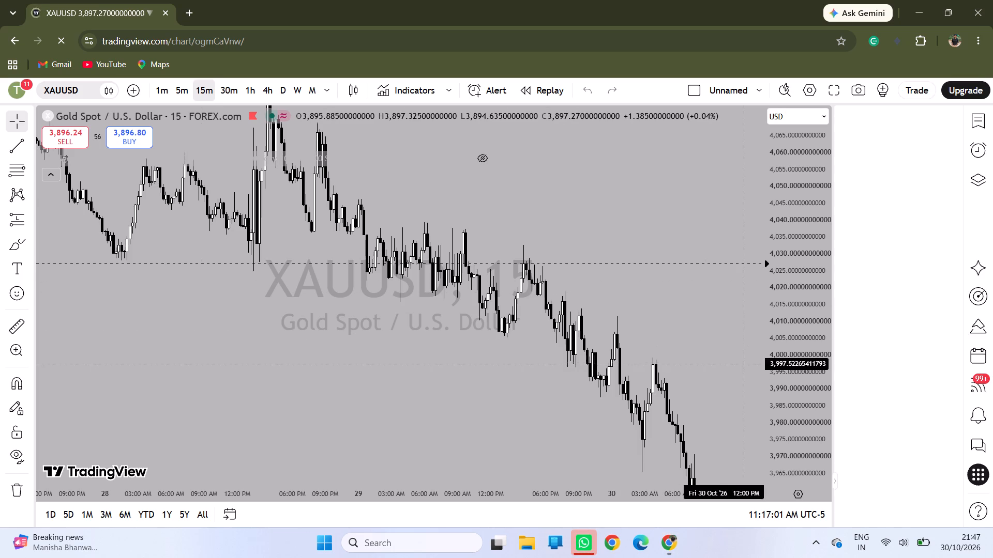
Draw a rectangle zone on the 15-minute XAUUSD chart from about 4,011.8 to 4,013.9, spanning 29 Oct 08:30 PM to 30 Oct 05:45 AM.
drag(788, 343, 614, 323)
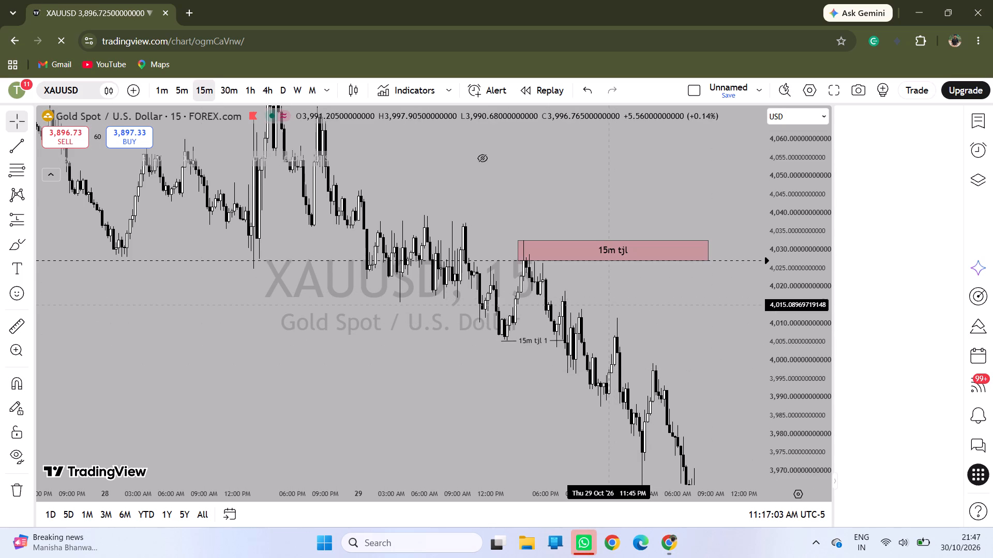
click(608, 305)
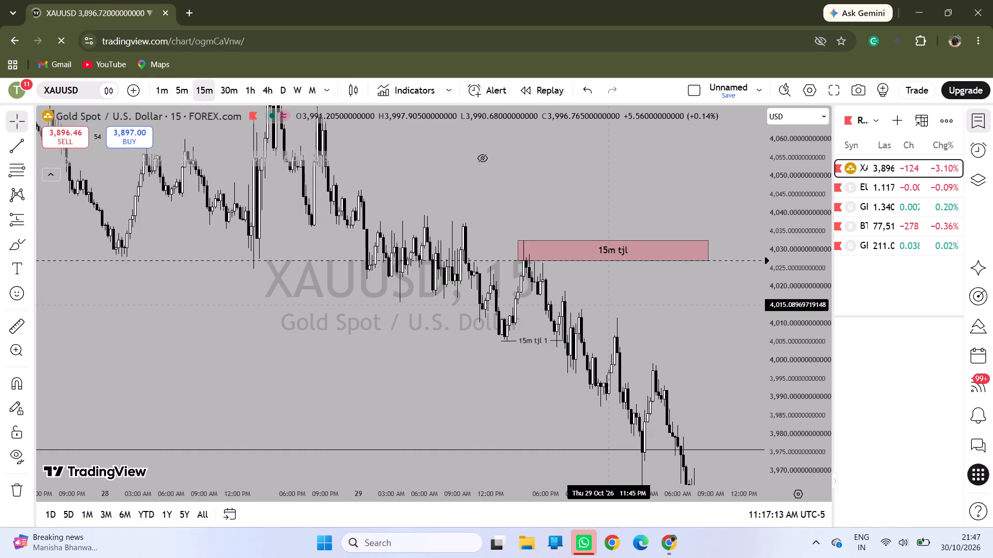
drag(594, 365, 502, 293)
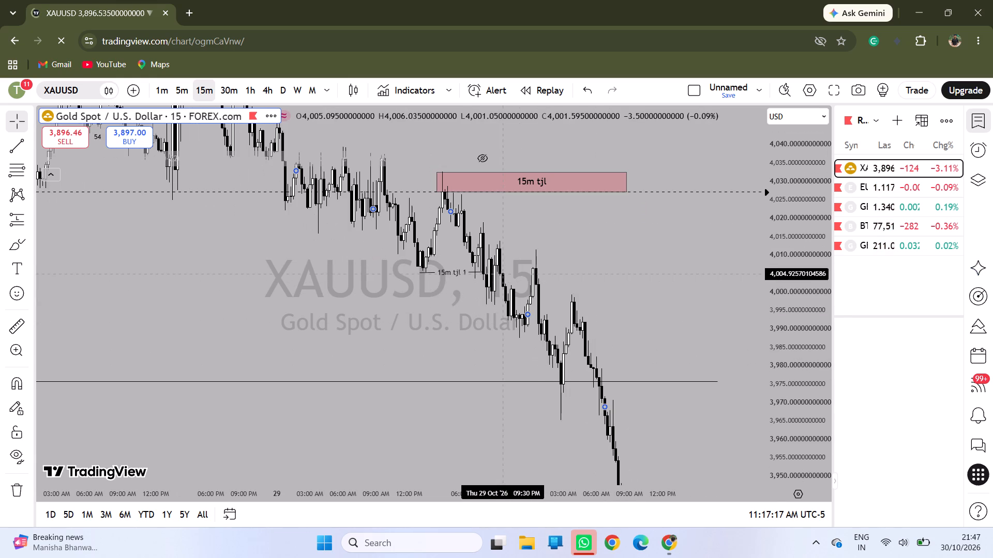
drag(544, 291, 426, 267)
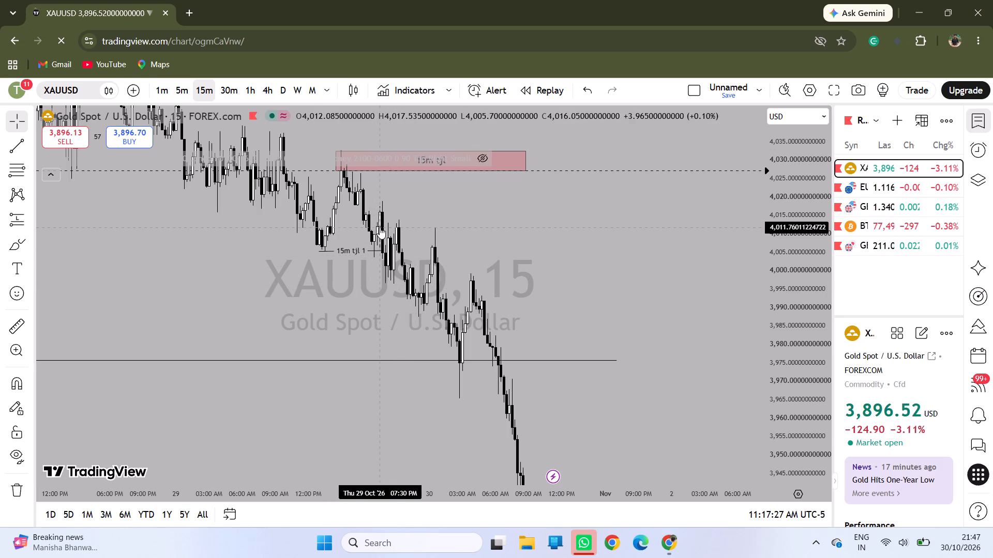
click(31, 243)
click(74, 312)
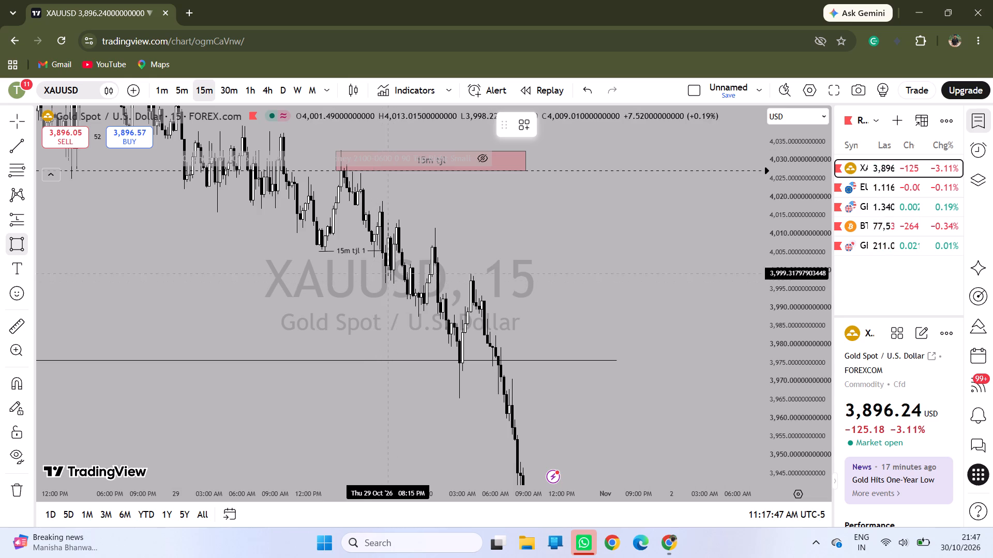
click(392, 227)
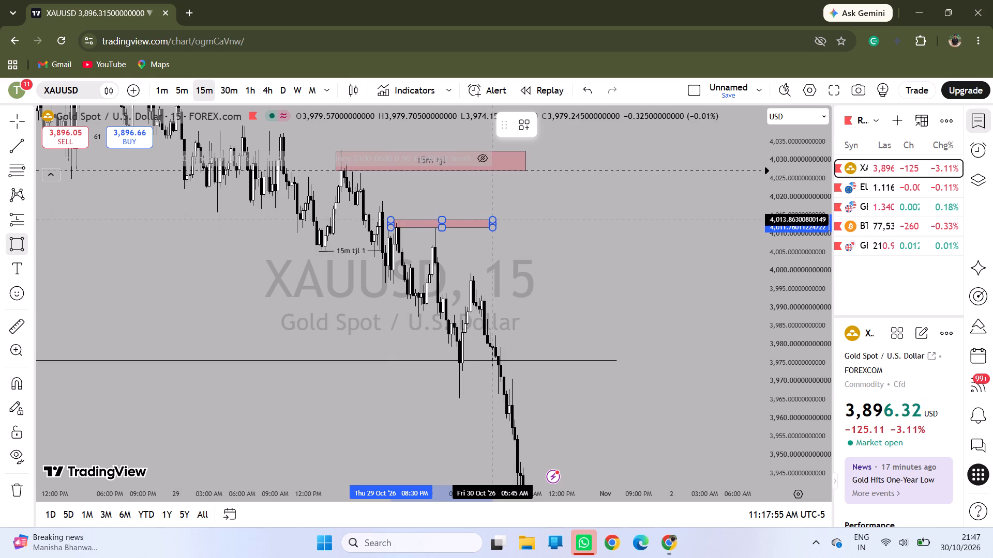
click(493, 220)
click(544, 267)
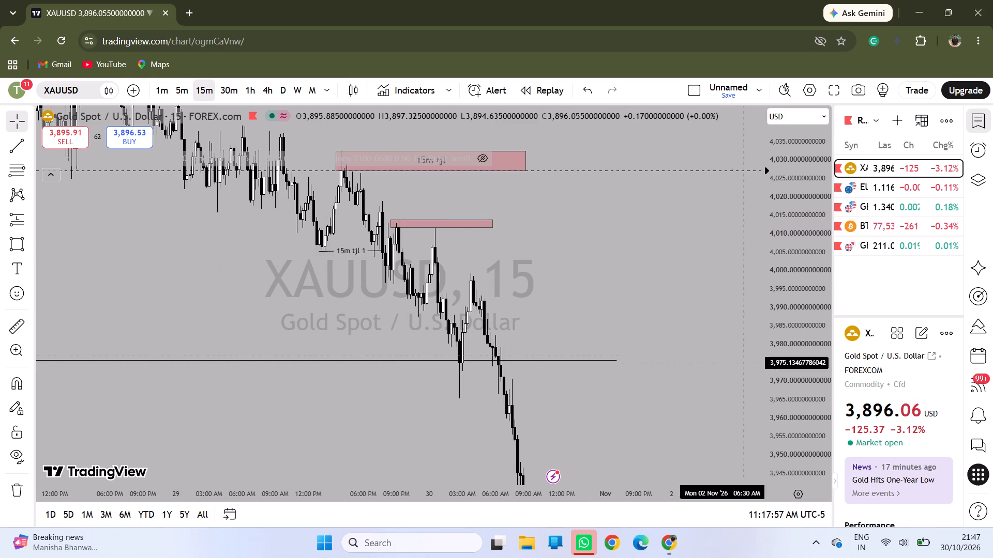
Examine the new rectangle zone up close, including the candles around it on the 5-minute timeframe.
drag(787, 396, 761, 161)
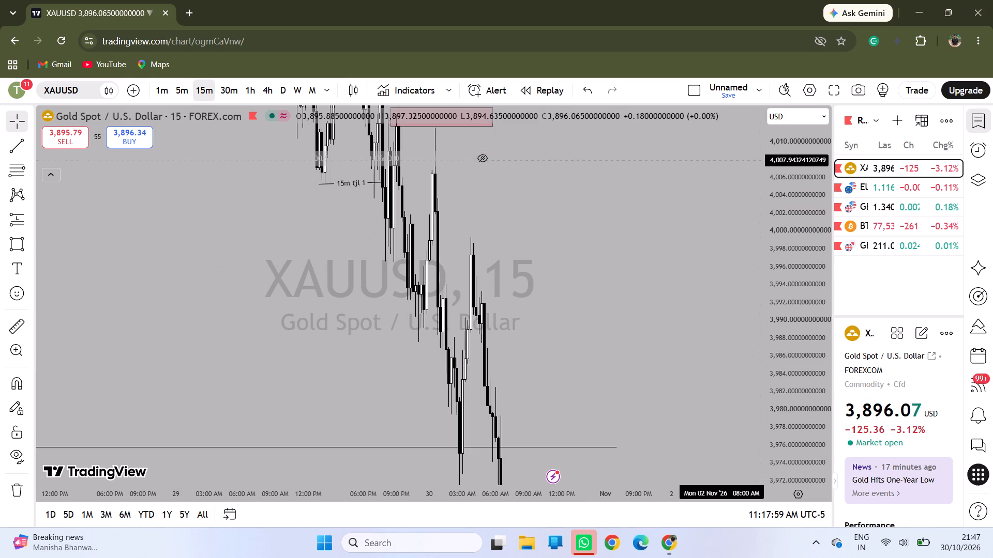
drag(529, 197, 570, 338)
drag(532, 296, 499, 290)
drag(503, 287, 499, 290)
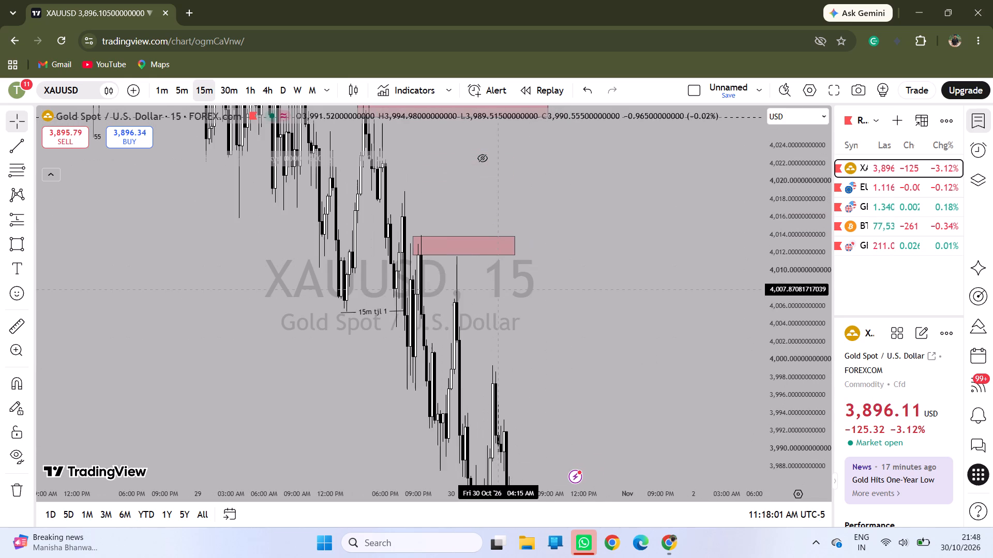
drag(499, 290, 434, 314)
drag(470, 305, 416, 298)
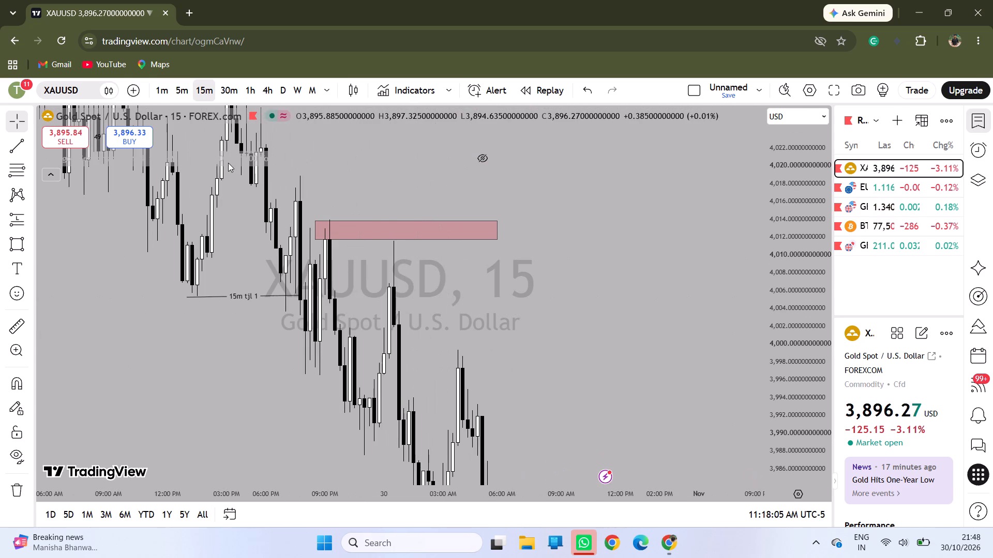
click(190, 86)
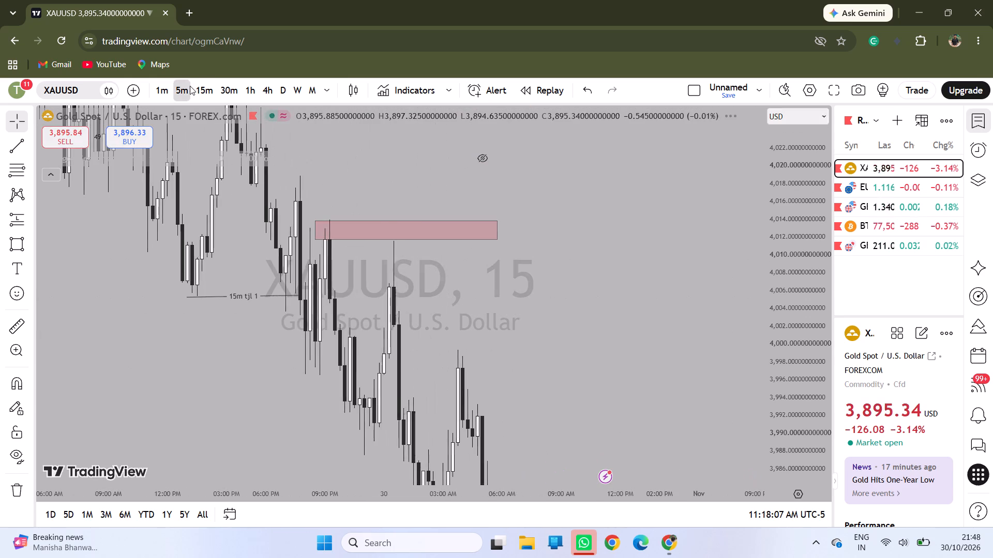
drag(275, 305, 276, 306)
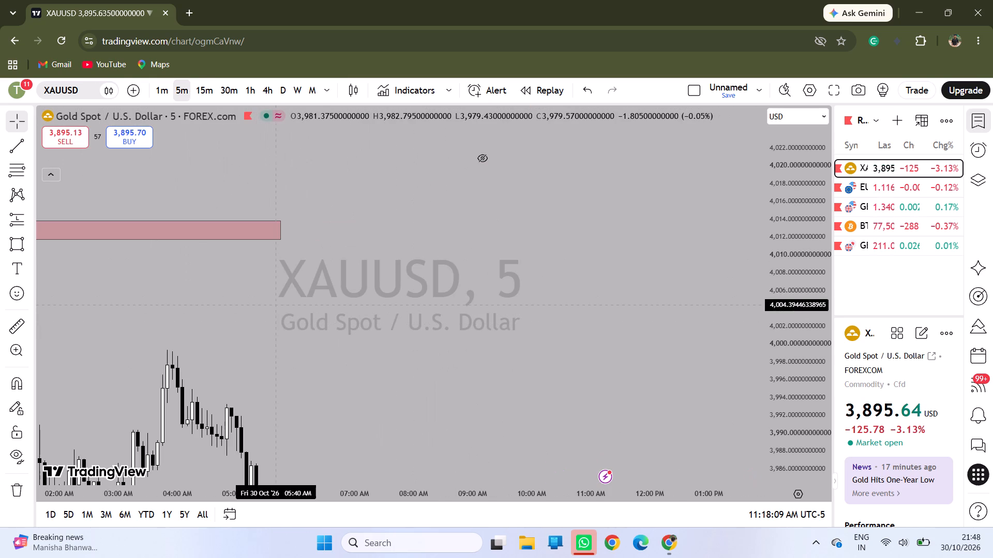
drag(276, 306, 618, 305)
drag(248, 318, 692, 242)
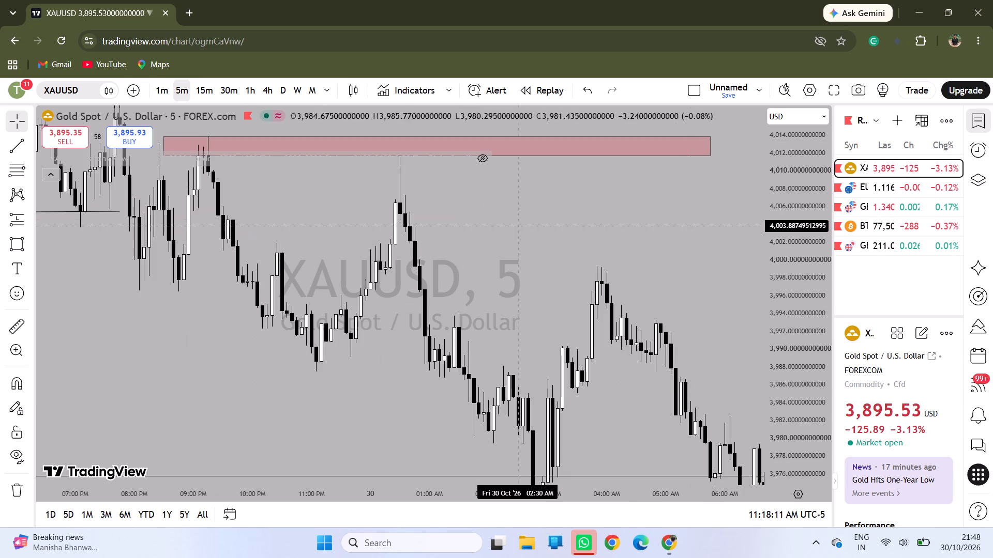
drag(488, 219, 509, 332)
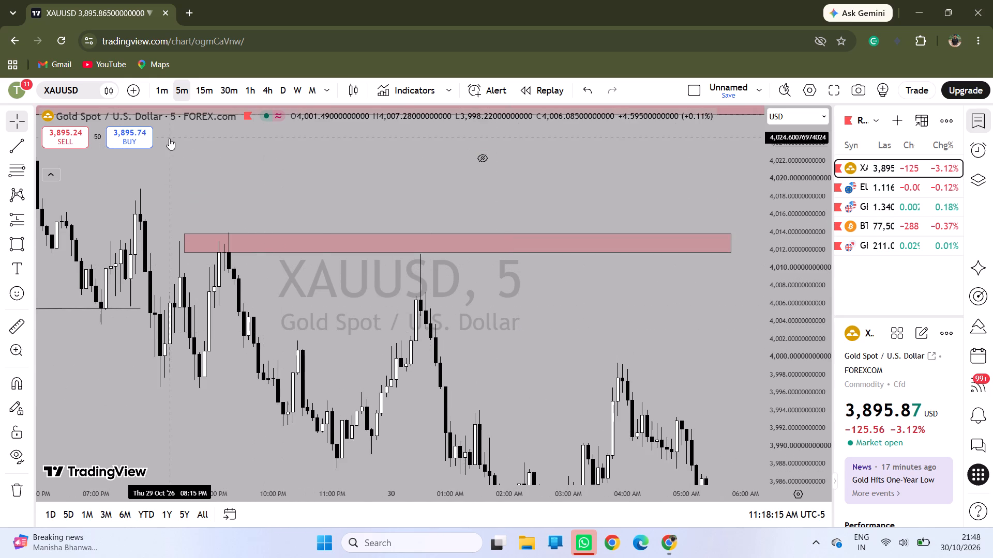
Return to the 15-minute timeframe, close the advert, and examine price from the marked zones down to the latest candles.
click(200, 95)
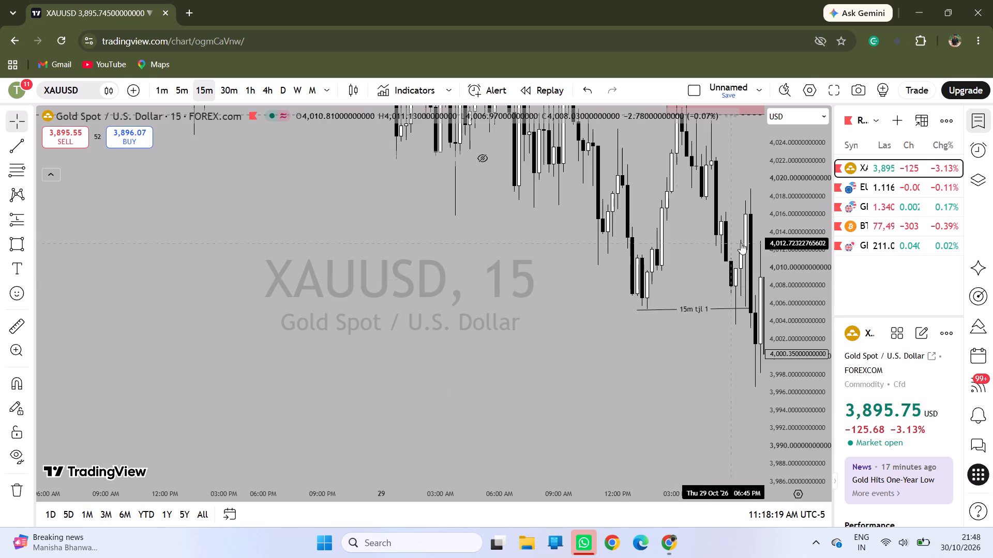
drag(788, 210, 799, 344)
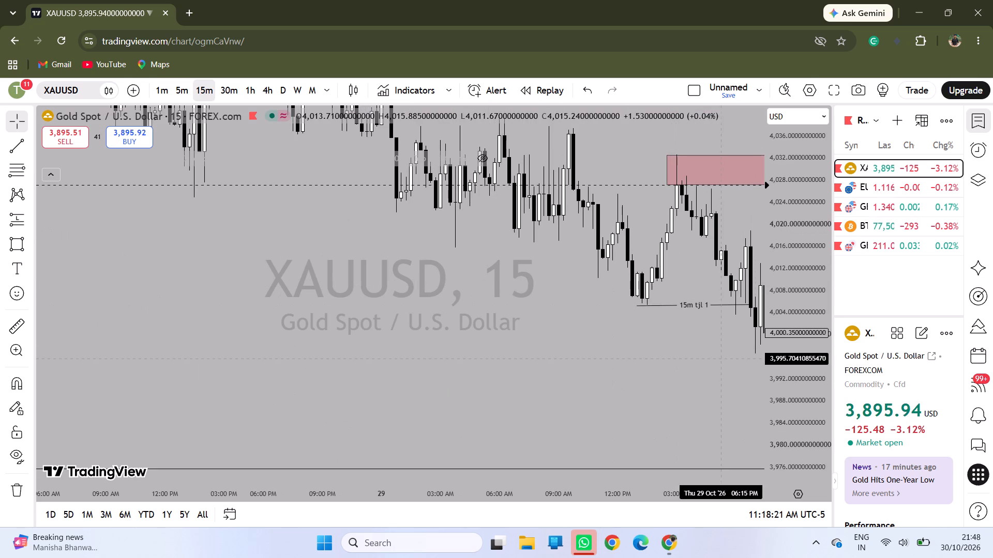
drag(722, 359, 417, 346)
drag(579, 350, 491, 343)
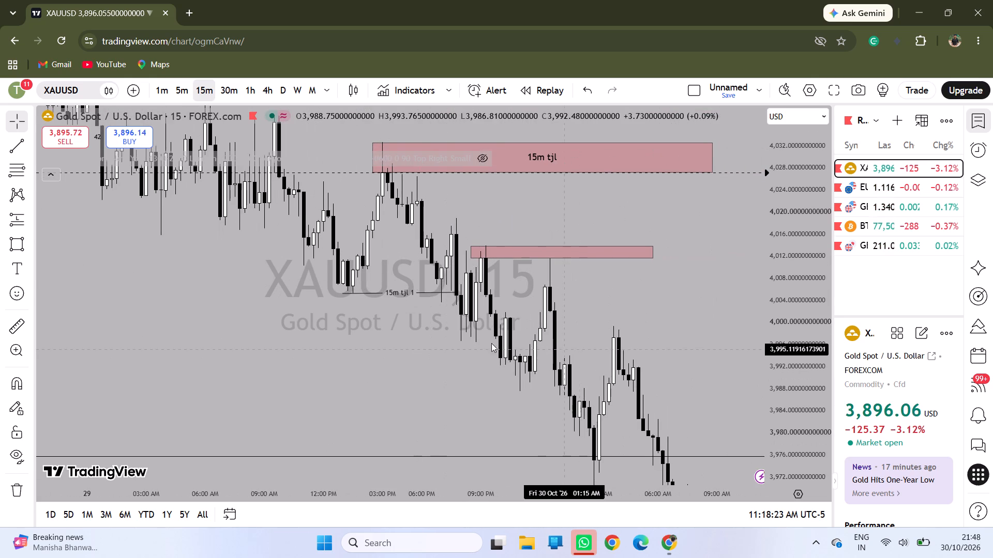
drag(491, 343, 450, 334)
drag(450, 353, 389, 286)
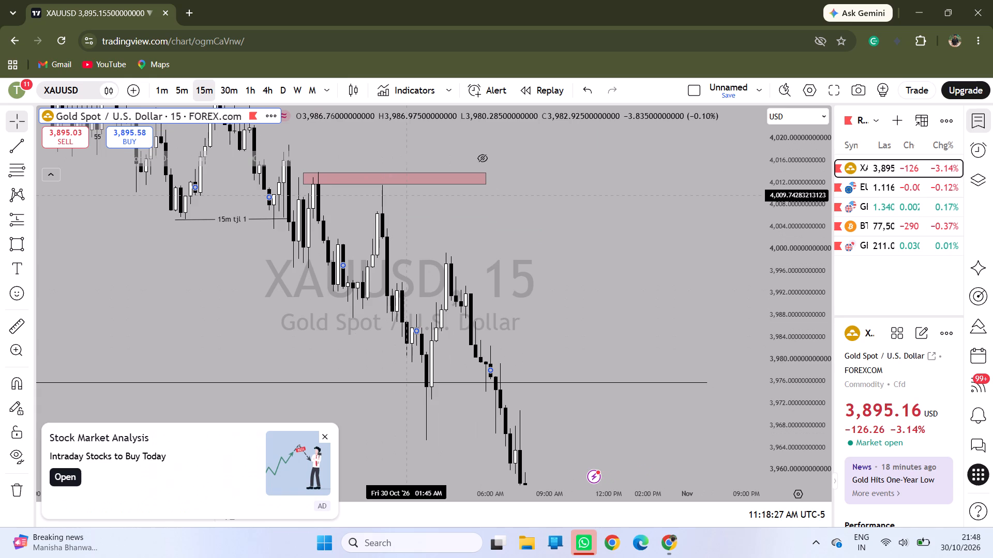
drag(518, 317, 396, 269)
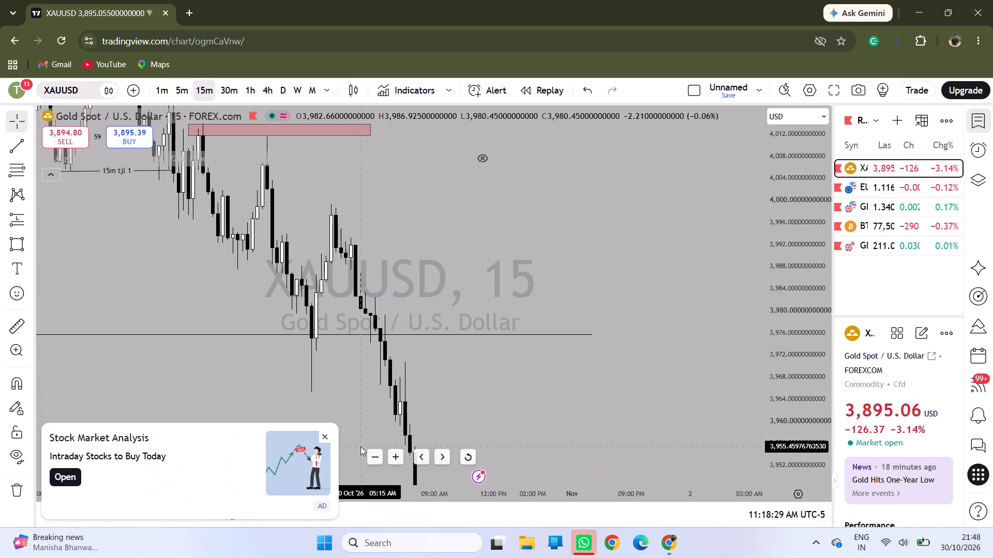
click(324, 438)
drag(416, 421, 449, 227)
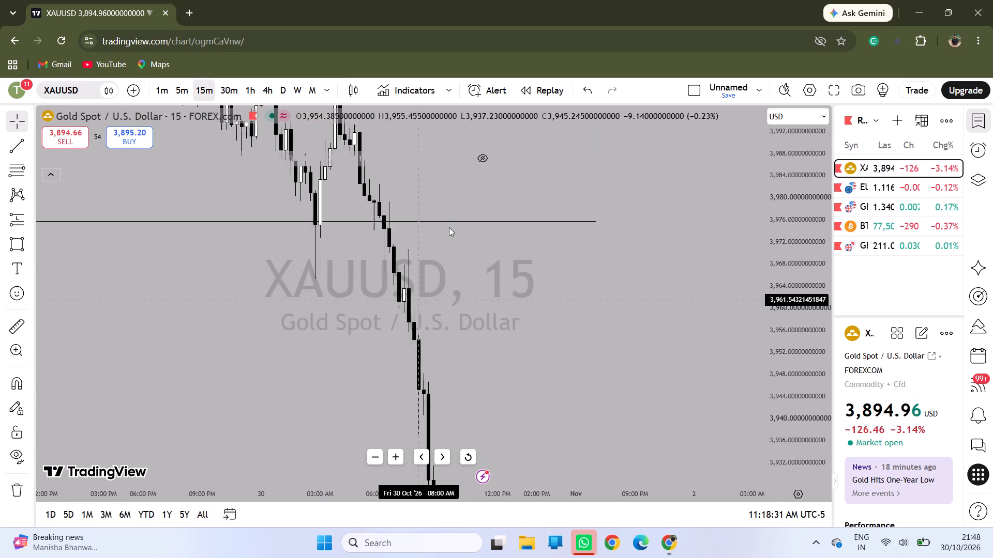
drag(449, 227, 456, 212)
drag(794, 250, 818, 416)
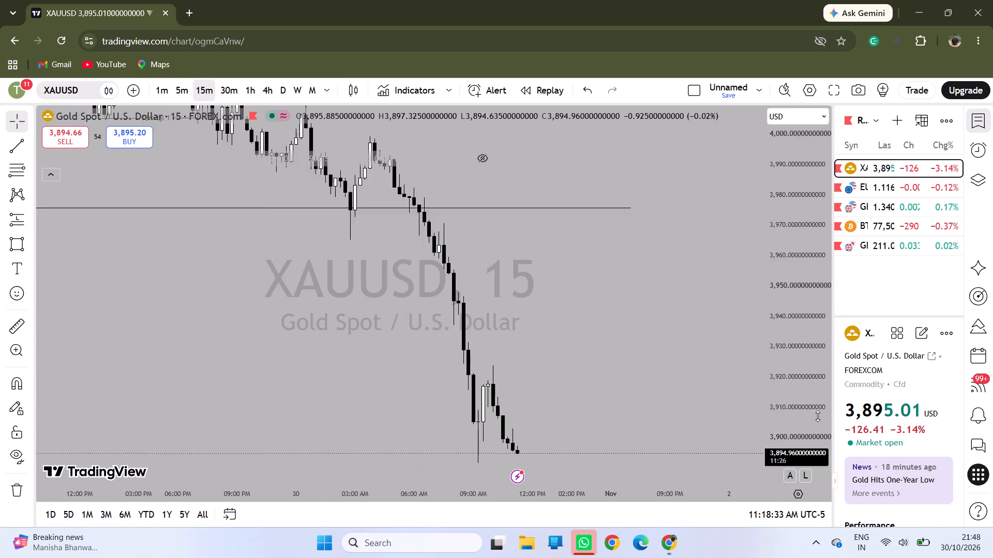
drag(818, 416, 822, 464)
drag(500, 409, 593, 378)
click(593, 380)
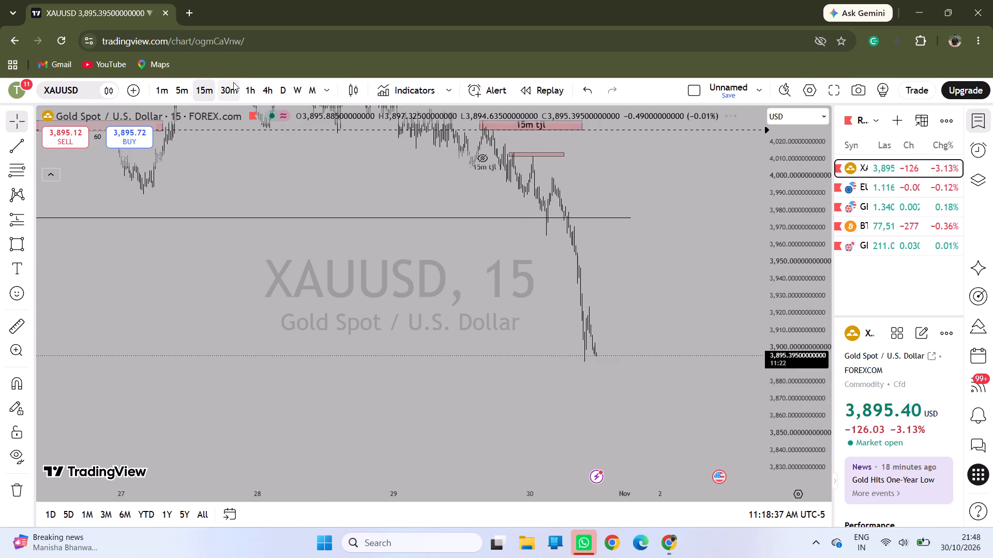
Switch the chart to the 1-hour timeframe and examine the marked zones, horizontal line and latest candles.
click(258, 95)
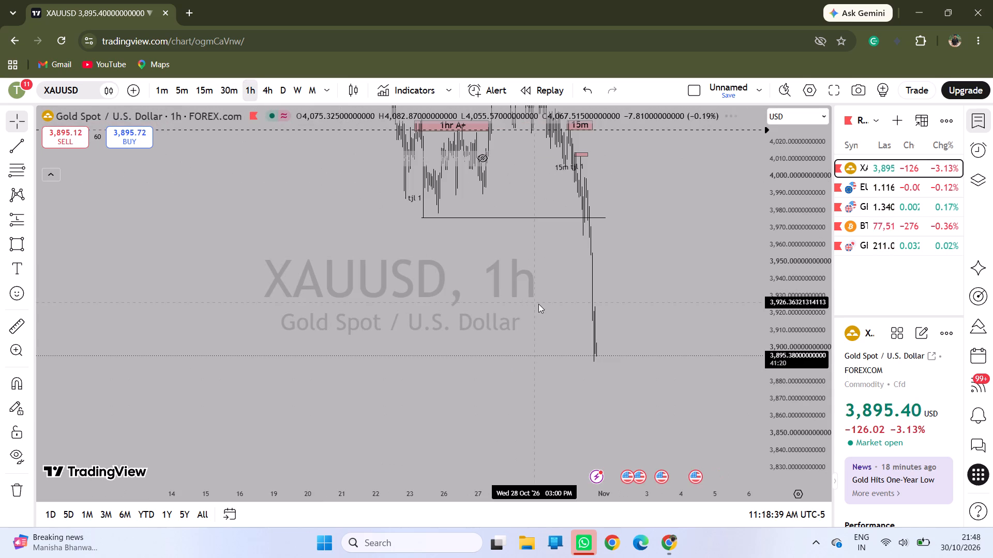
drag(809, 245, 821, 389)
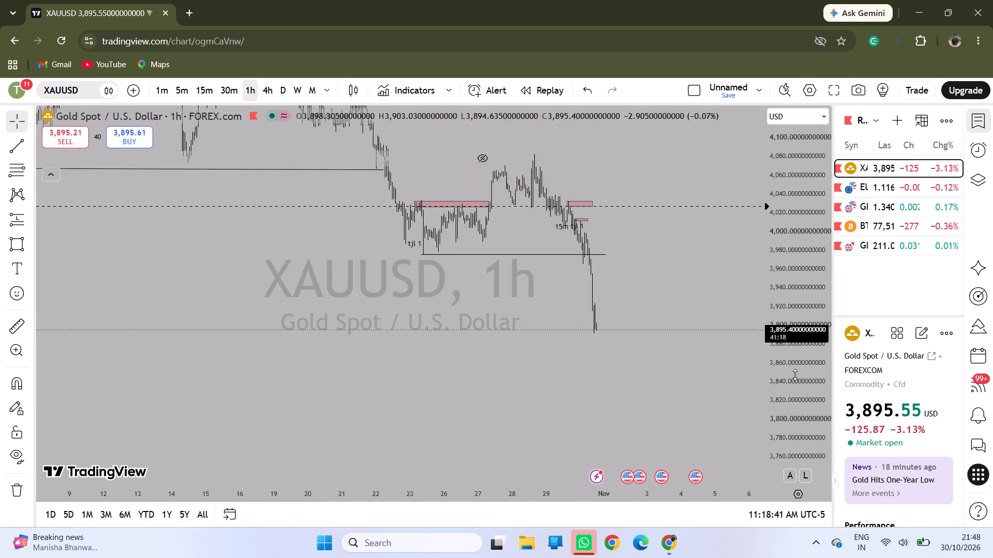
drag(577, 305, 514, 314)
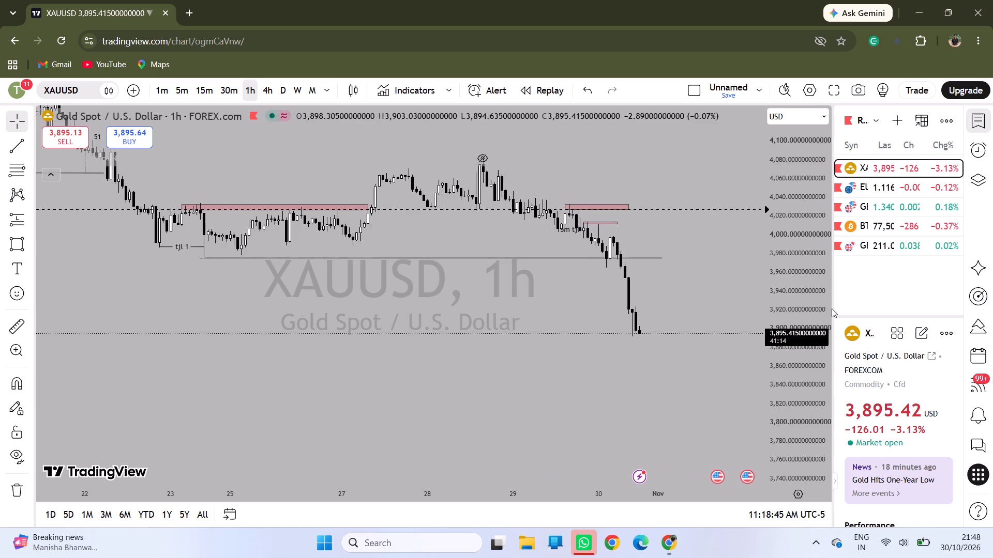
drag(786, 364, 709, 113)
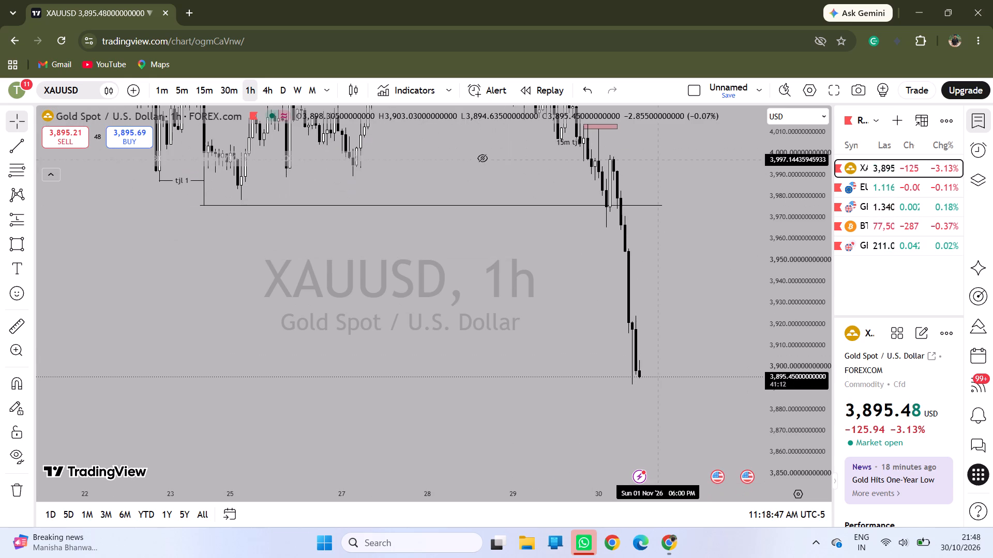
drag(659, 160, 538, 220)
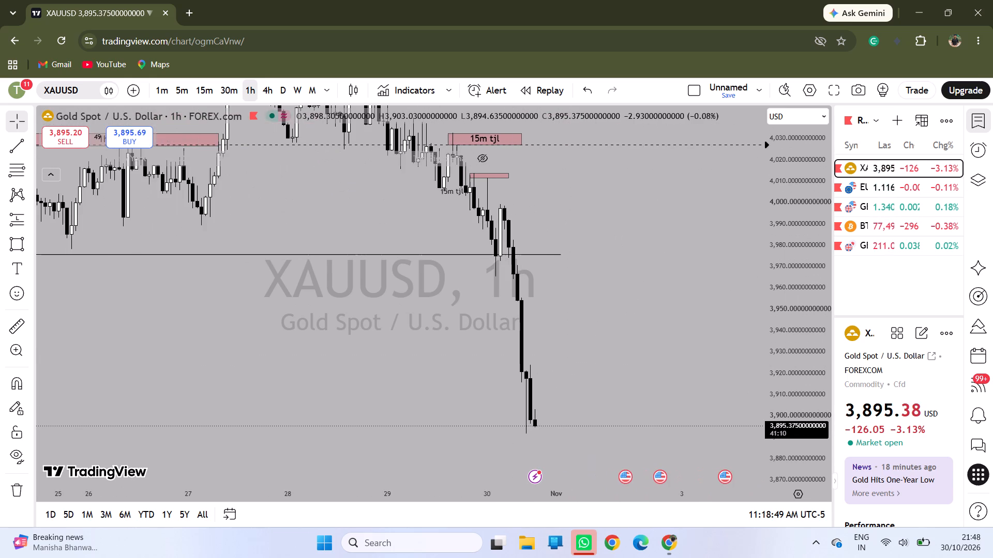
drag(611, 208, 520, 208)
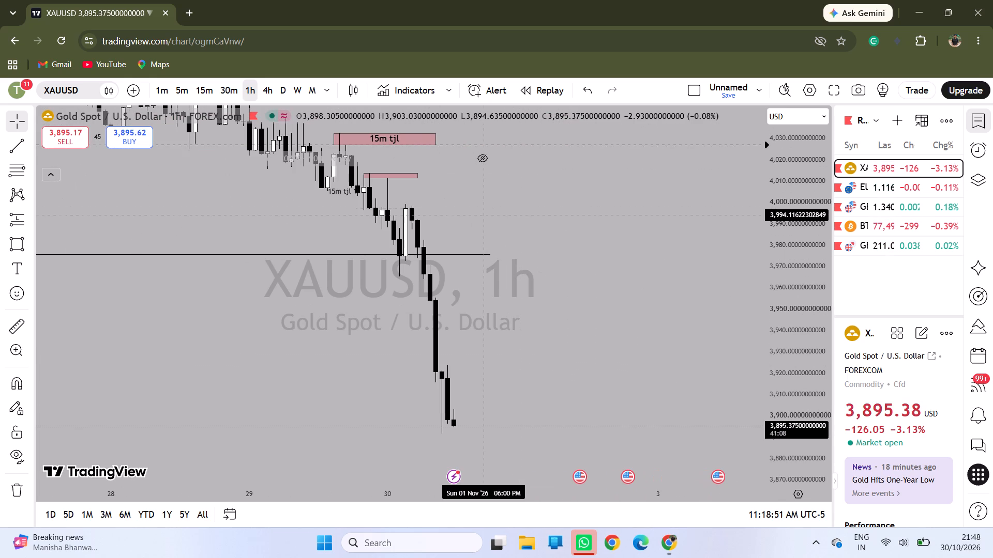
drag(482, 215, 445, 219)
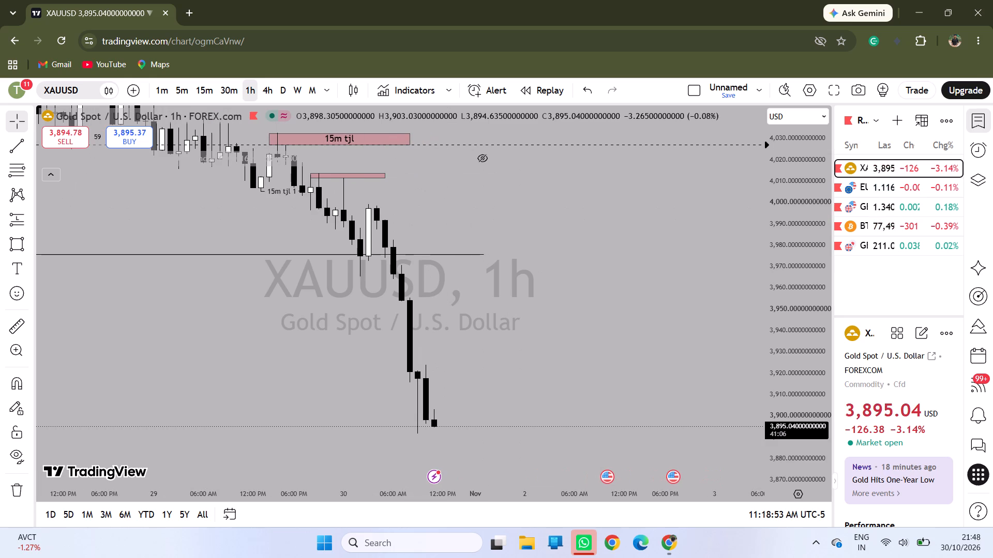
Switch back to the 15-minute timeframe and examine price between the new rectangle zone and the candles below the horizontal line.
click(202, 86)
drag(282, 297, 344, 298)
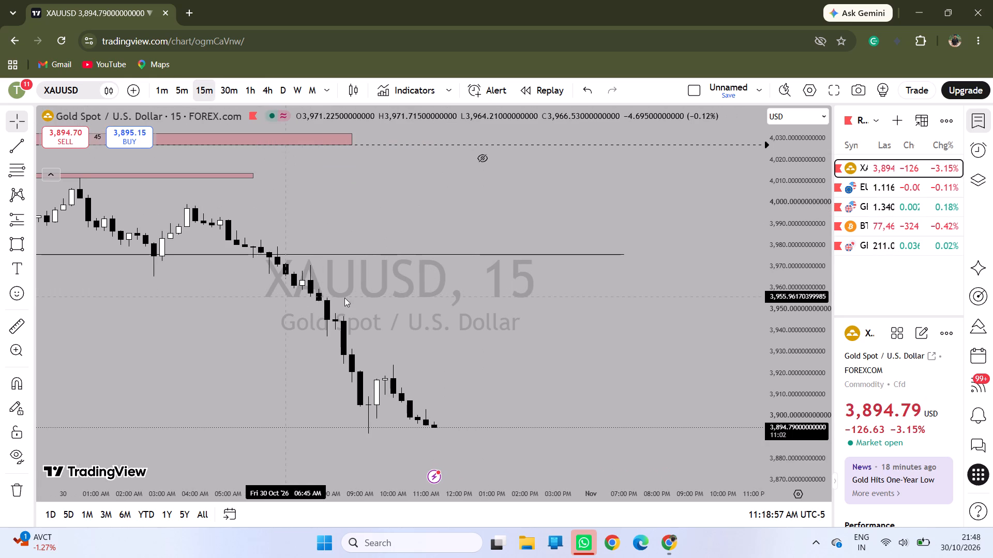
drag(344, 298, 497, 290)
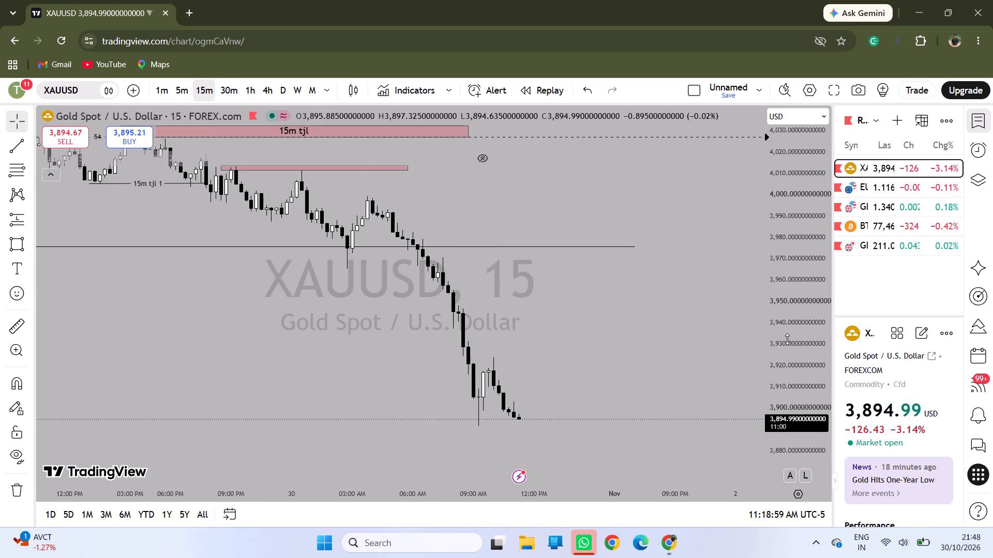
drag(785, 342, 770, 114)
drag(512, 253, 540, 338)
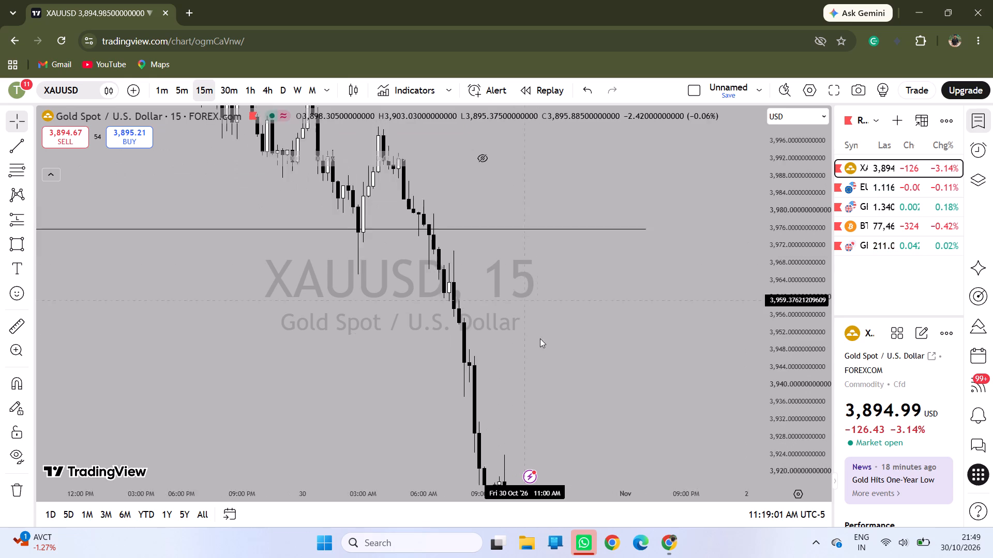
drag(540, 338, 544, 368)
drag(441, 259, 488, 312)
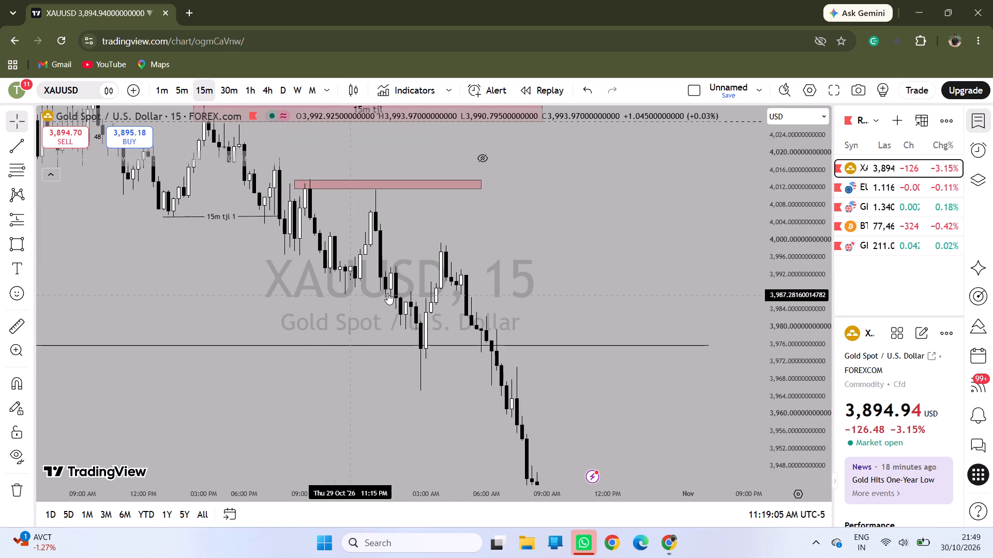
drag(387, 293, 445, 291)
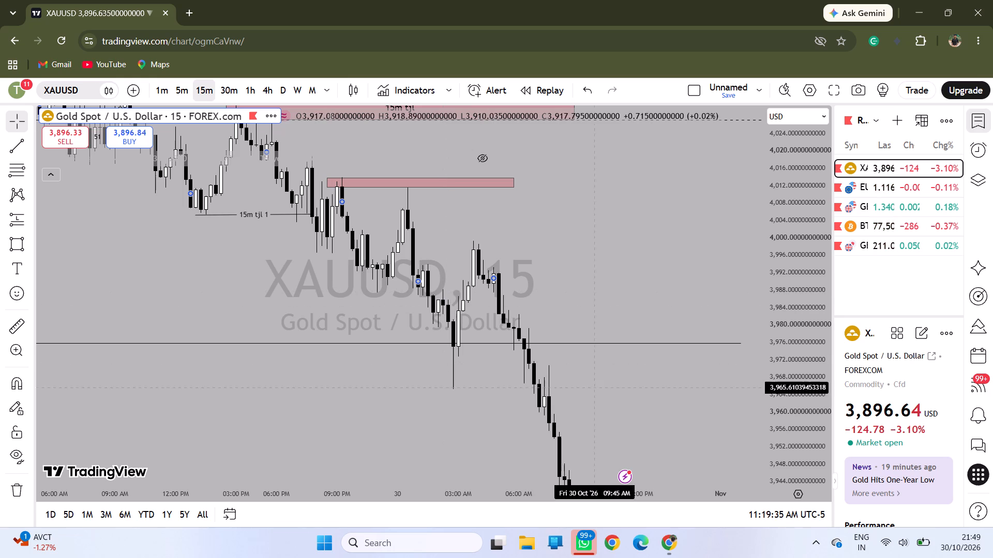
drag(577, 396, 545, 304)
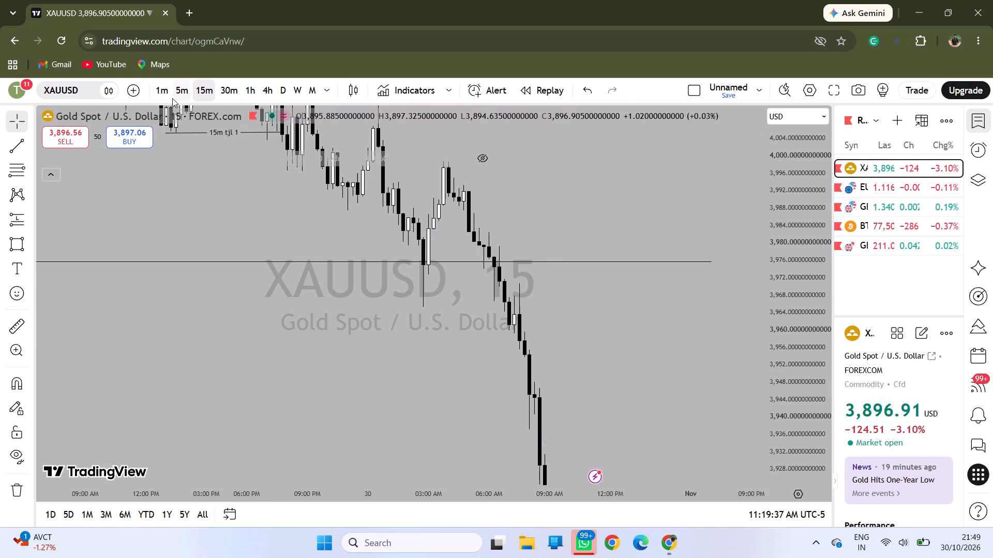
Switch the chart to the 1-minute timeframe and examine price between the rectangle zone and the horizontal line.
click(172, 98)
click(161, 93)
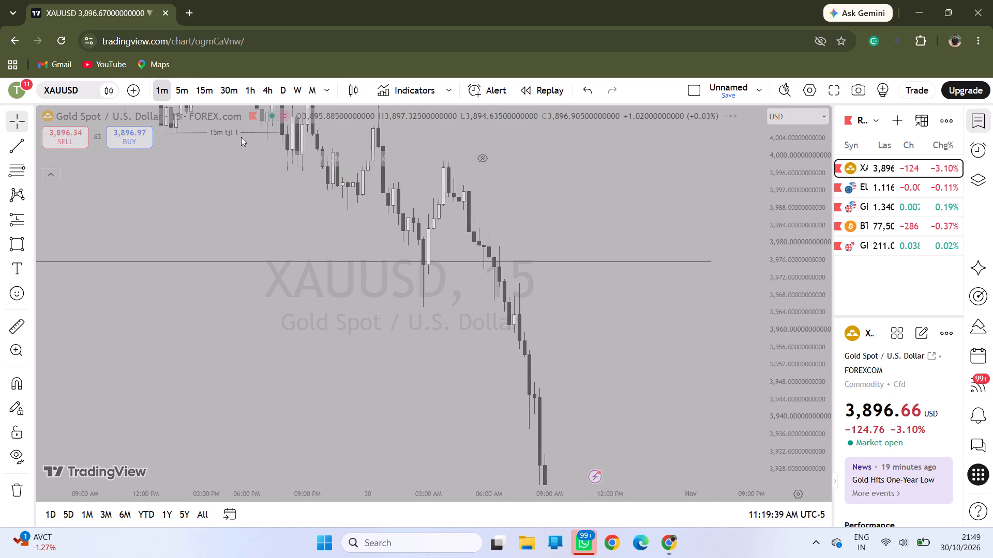
drag(321, 224, 553, 235)
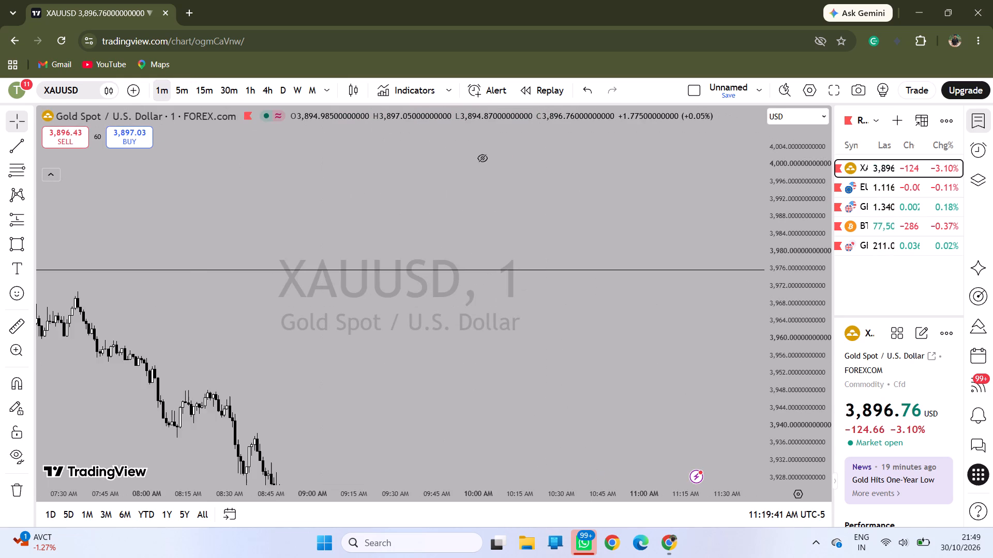
drag(304, 326, 696, 362)
drag(480, 371, 615, 370)
drag(432, 376, 625, 371)
double_click(625, 371)
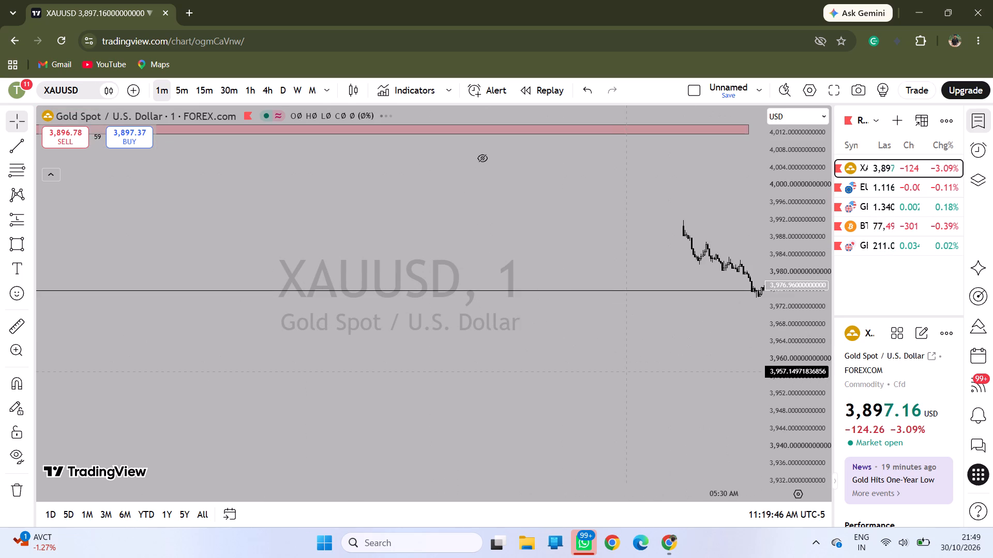
drag(599, 388, 717, 396)
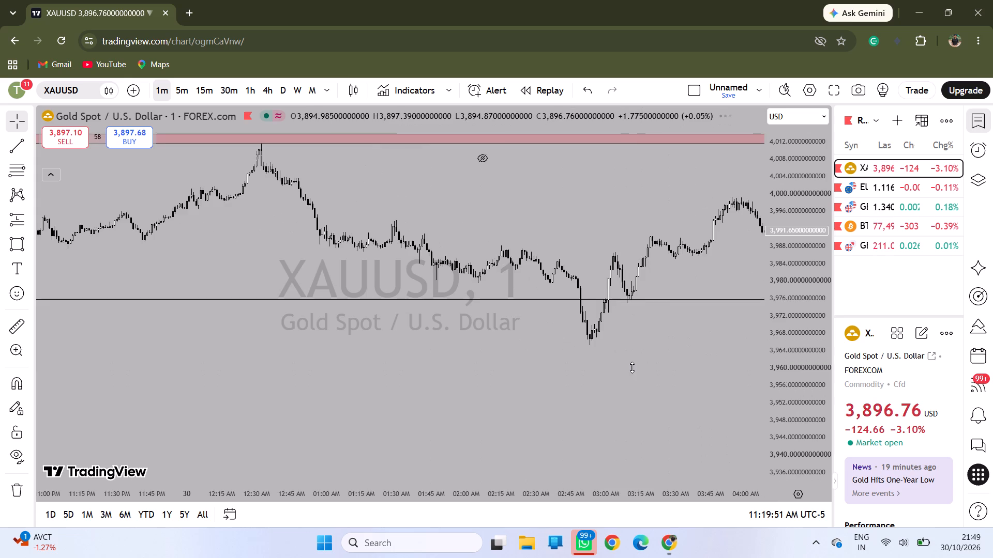
drag(781, 379, 747, 256)
drag(587, 242, 784, 379)
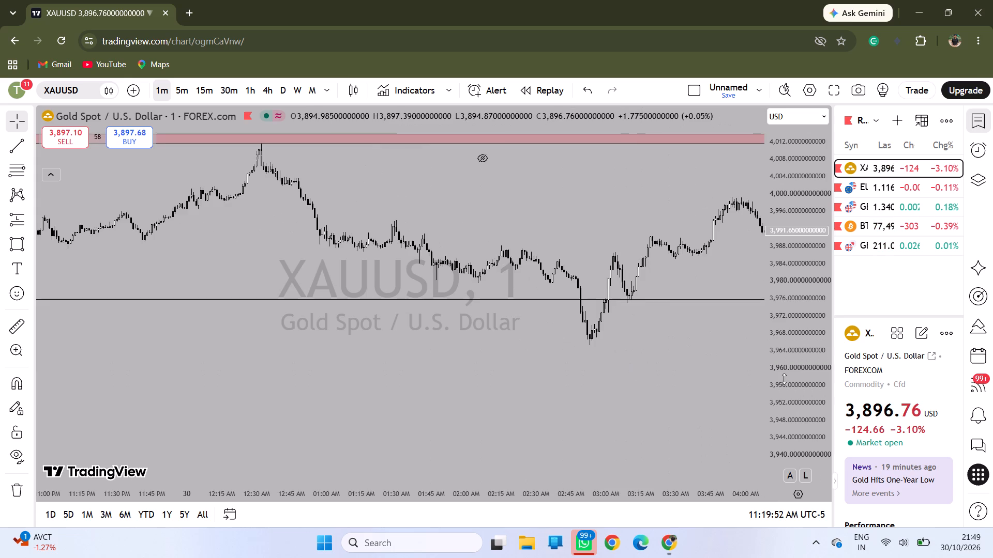
drag(784, 379, 434, 295)
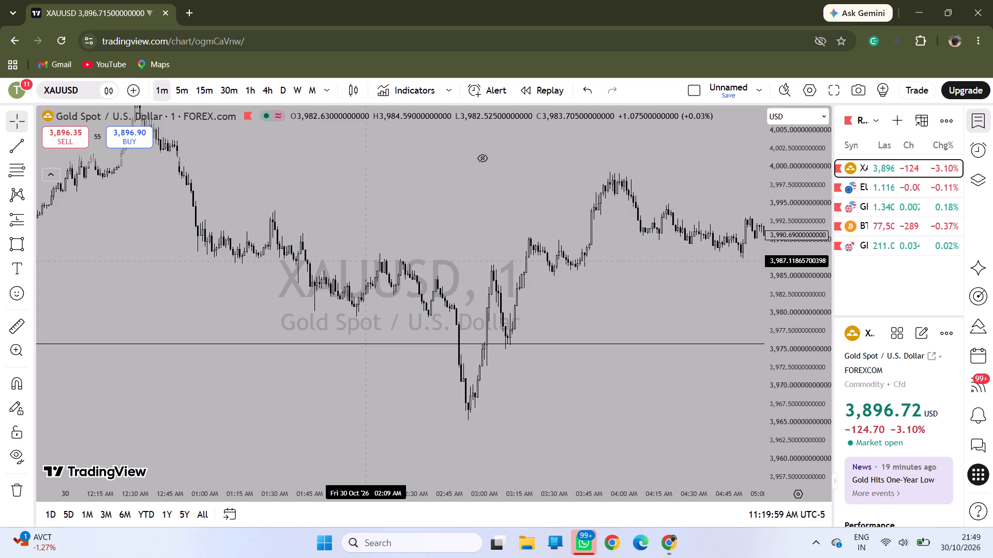
drag(365, 261, 327, 267)
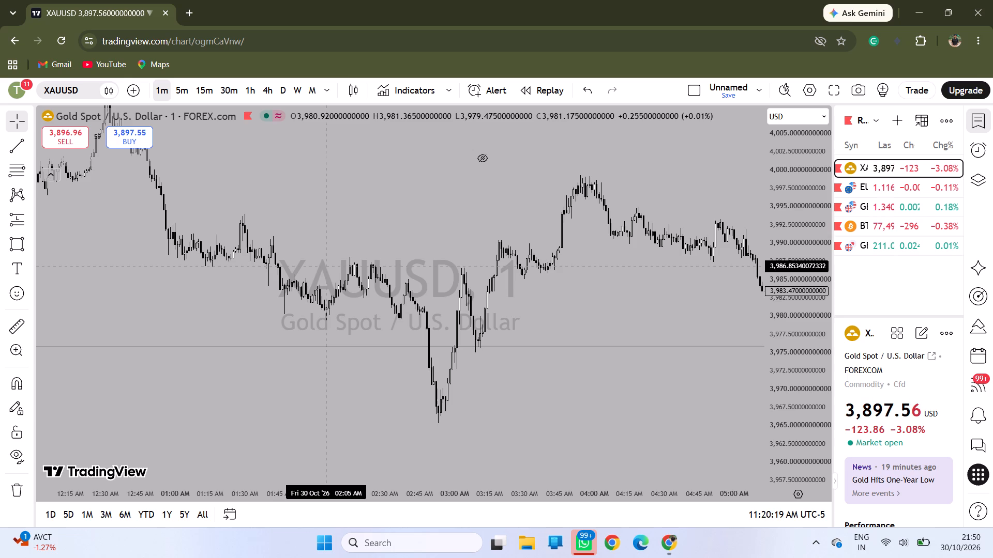
In a new browser tab, search for traders casa, open the Traders Casa website and sign in.
click(181, 15)
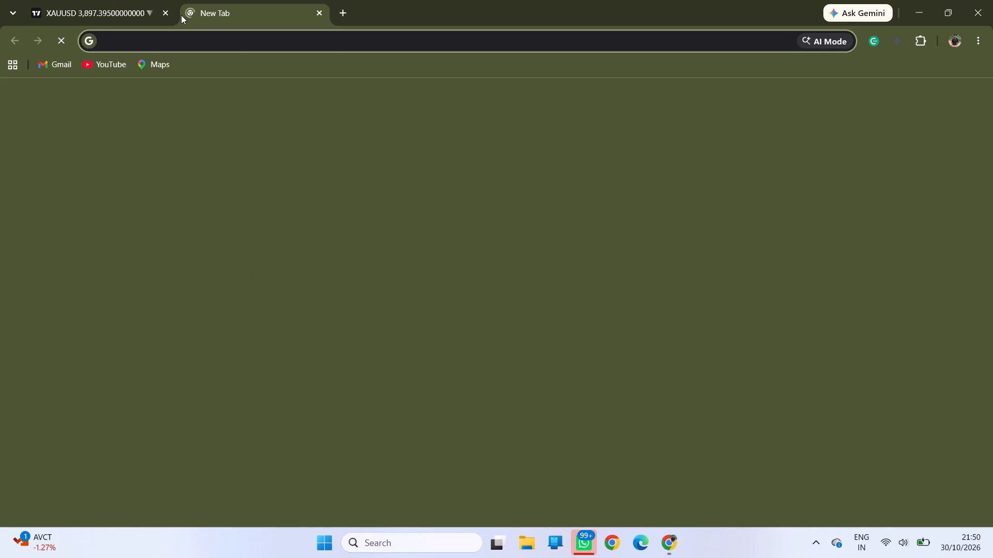
text(trad)
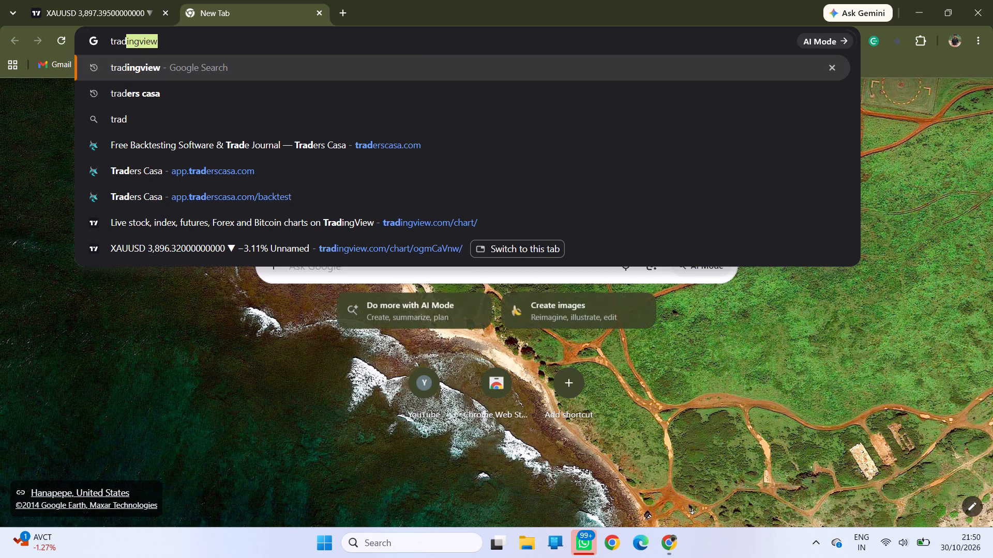
click(143, 88)
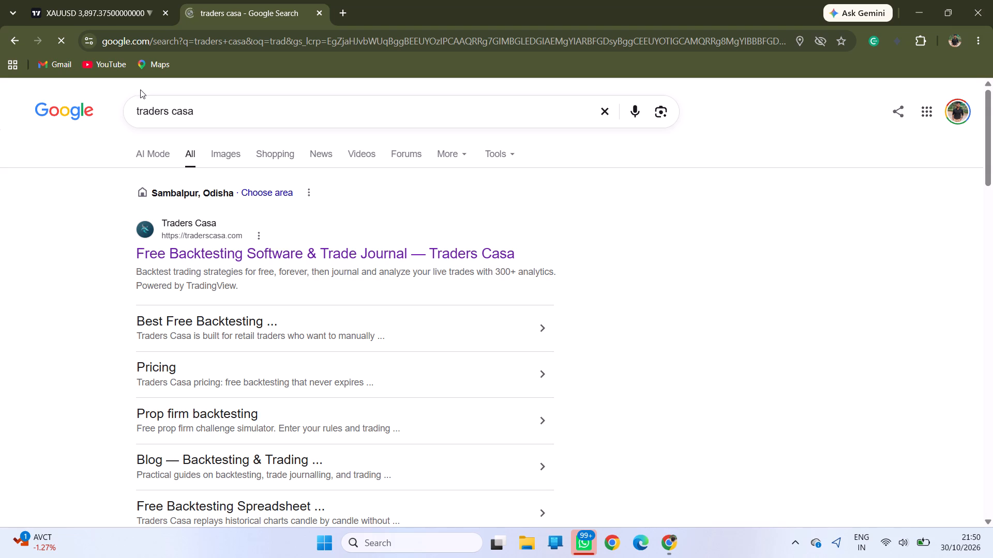
click(265, 254)
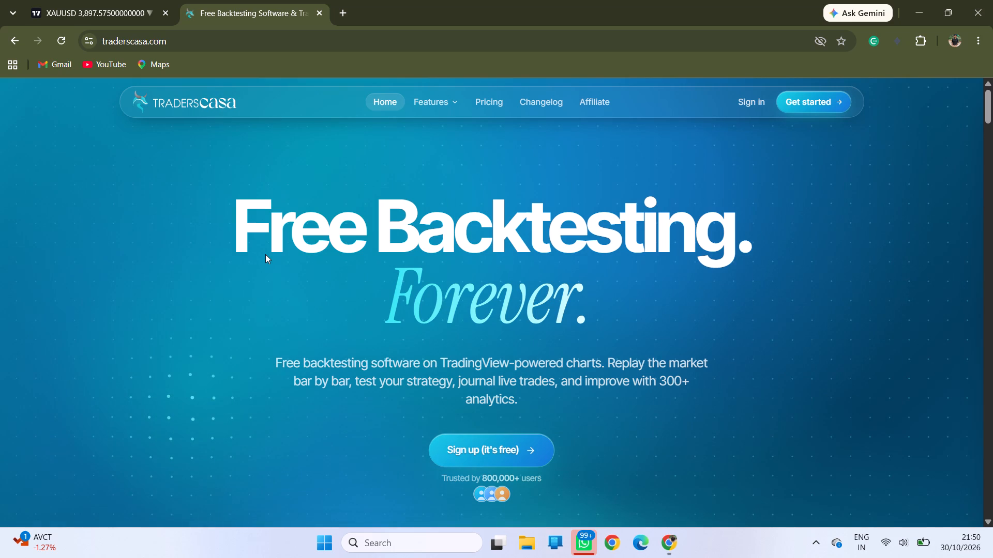
click(759, 102)
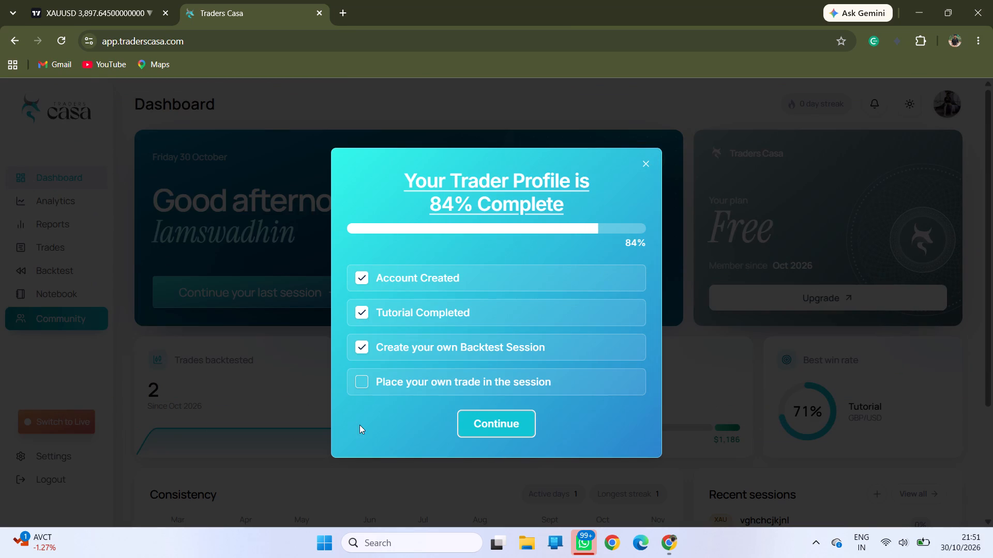
Continue past the trader profile checklist, play the backtest session, and finish the guide about placing the first trade.
click(363, 382)
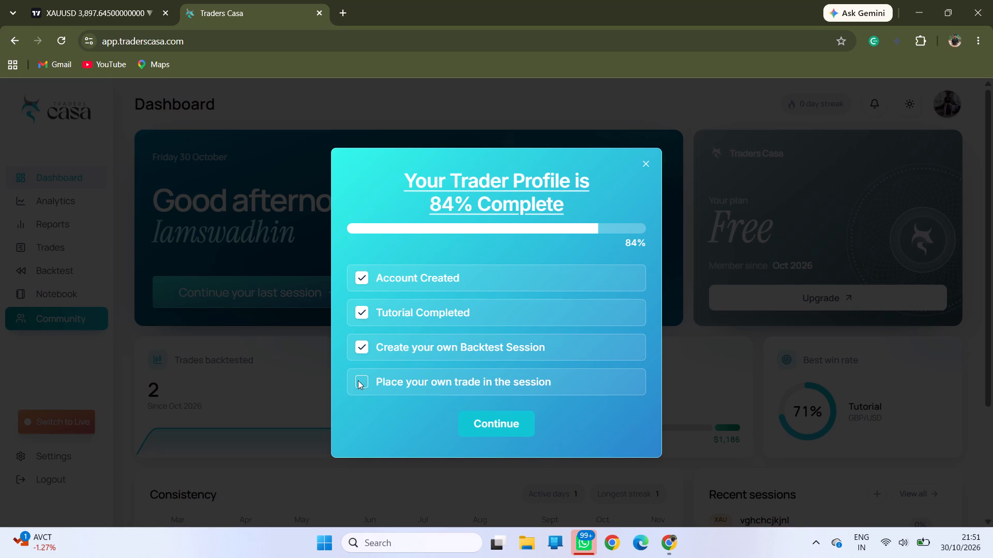
click(489, 424)
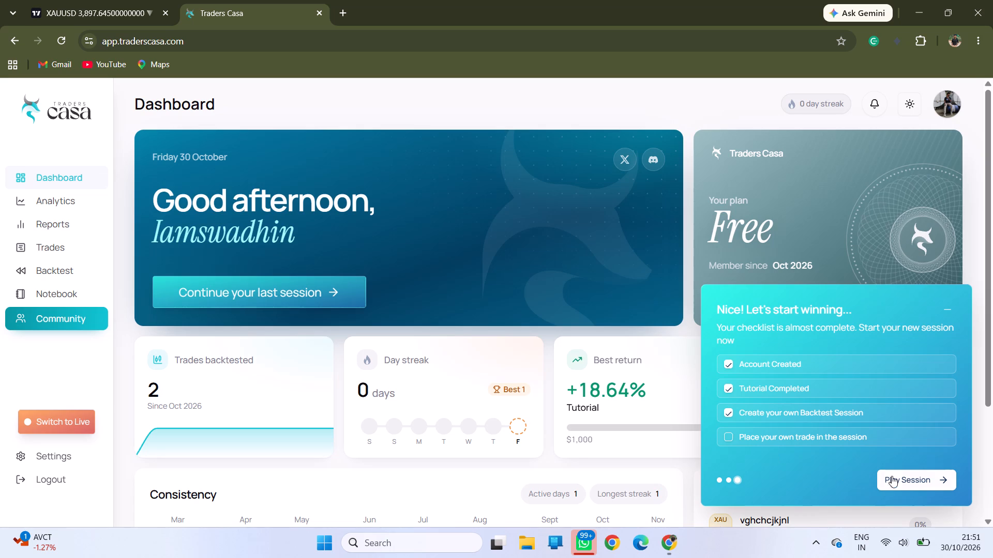
click(896, 479)
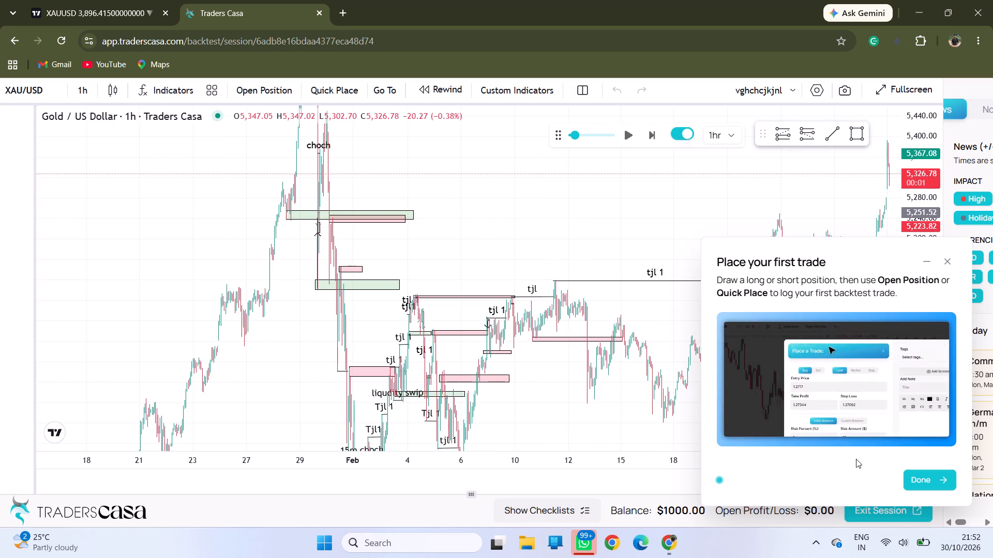
click(923, 478)
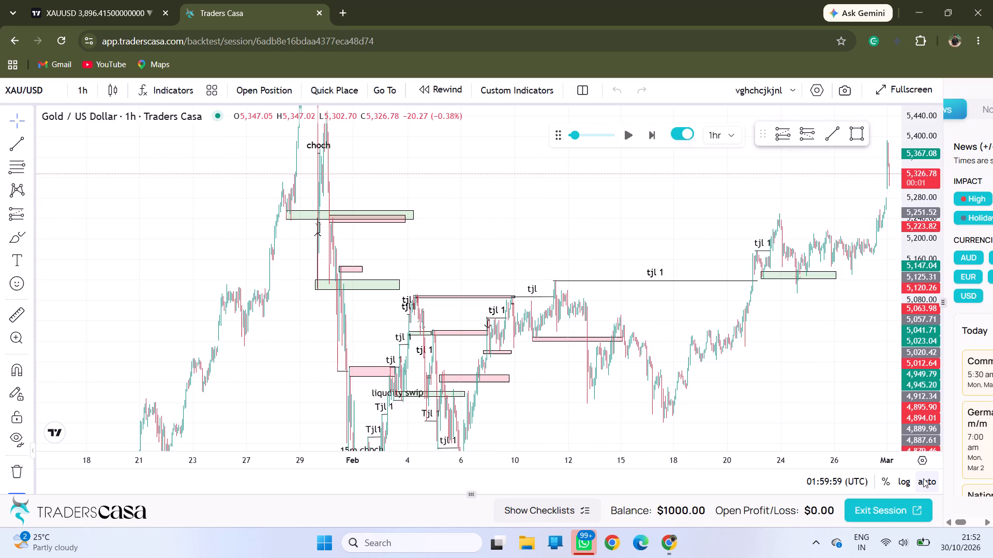
Remove all drawings from the XAU/USD 1-hour chart in the backtest session.
drag(798, 345, 509, 384)
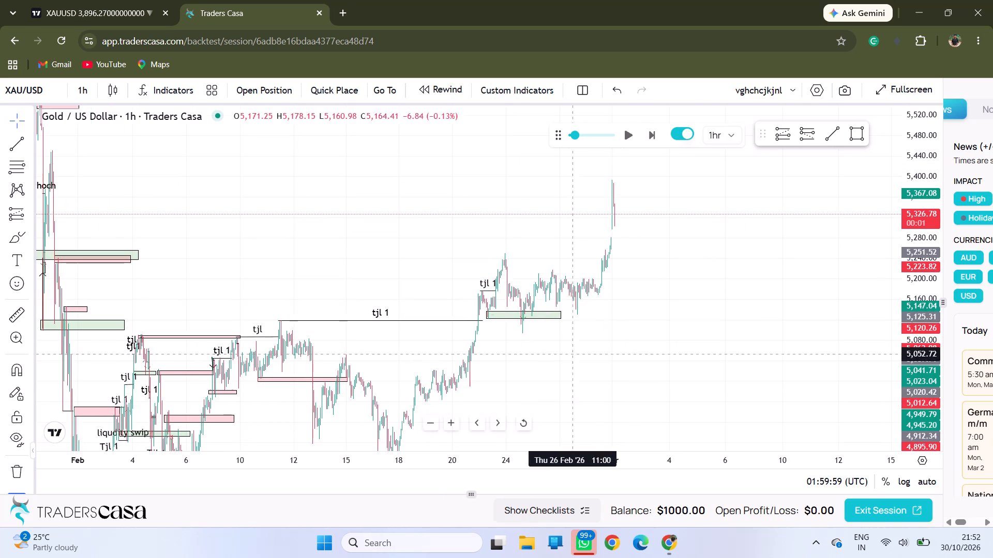
drag(641, 270, 721, 290)
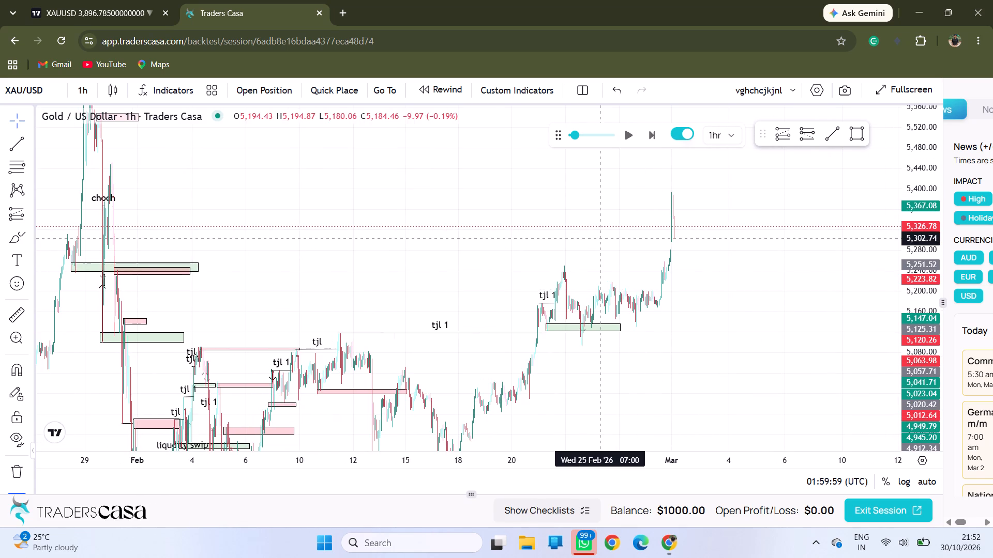
right_click(600, 243)
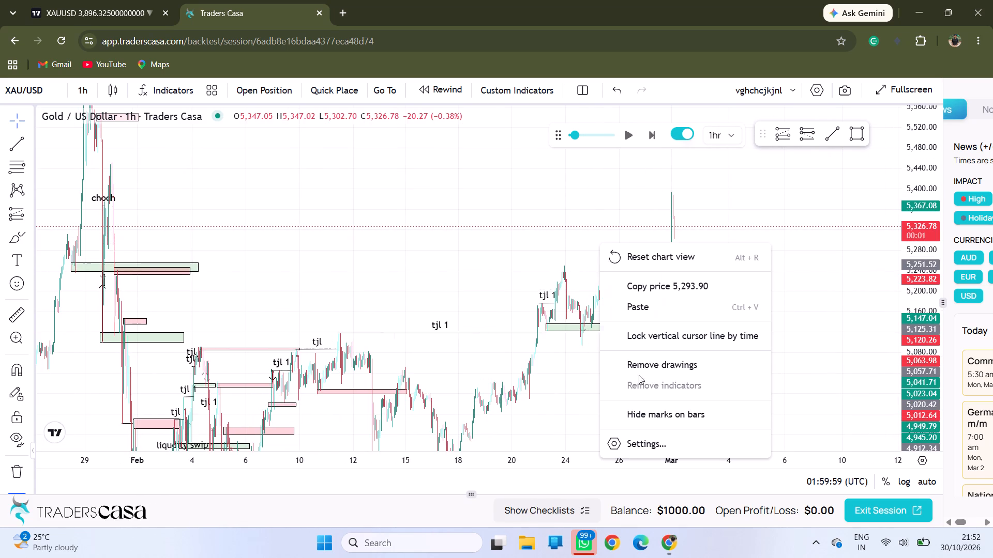
click(680, 362)
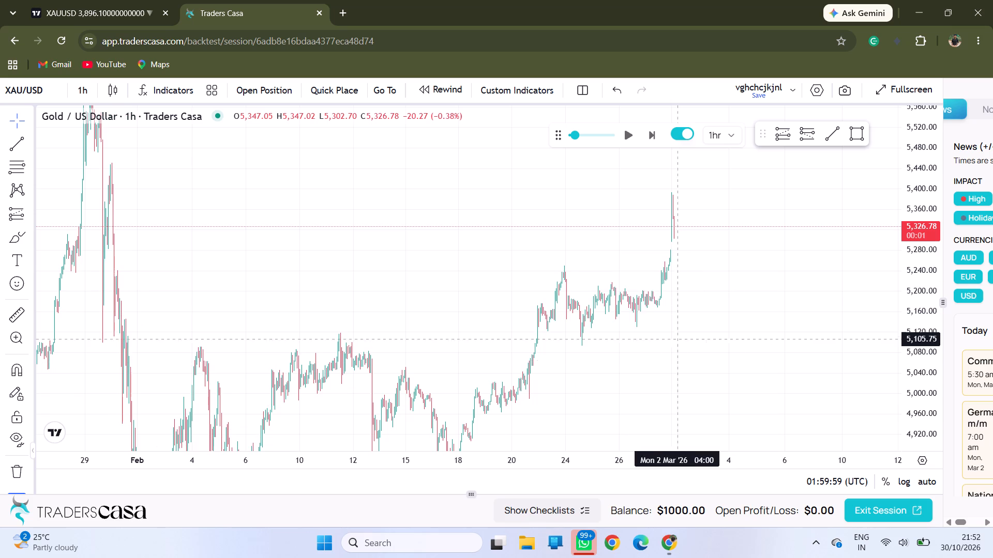
Add the 1-hour, 4-hour, 15-minute, 5-minute and 1-minute intervals to the chart's favourite timeframes.
drag(670, 334, 600, 319)
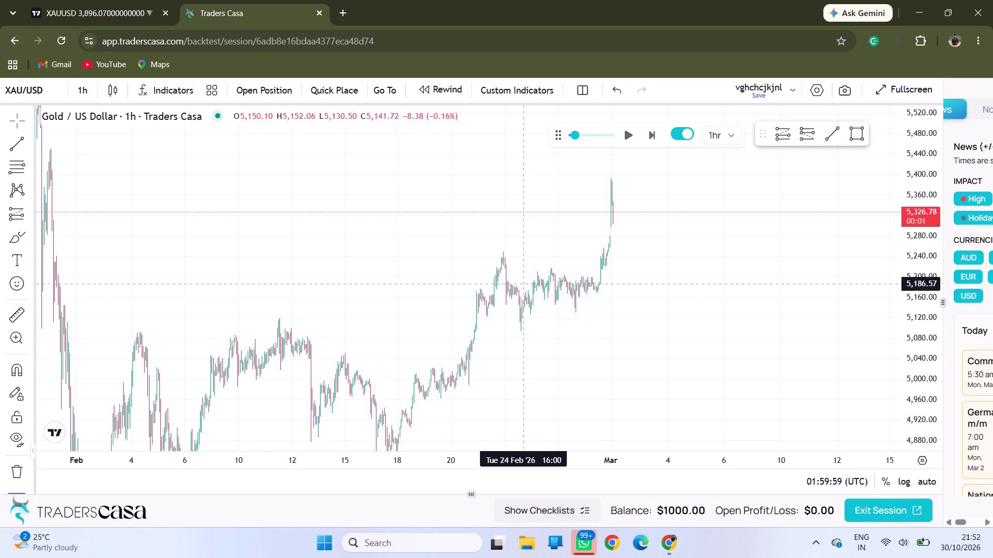
click(91, 90)
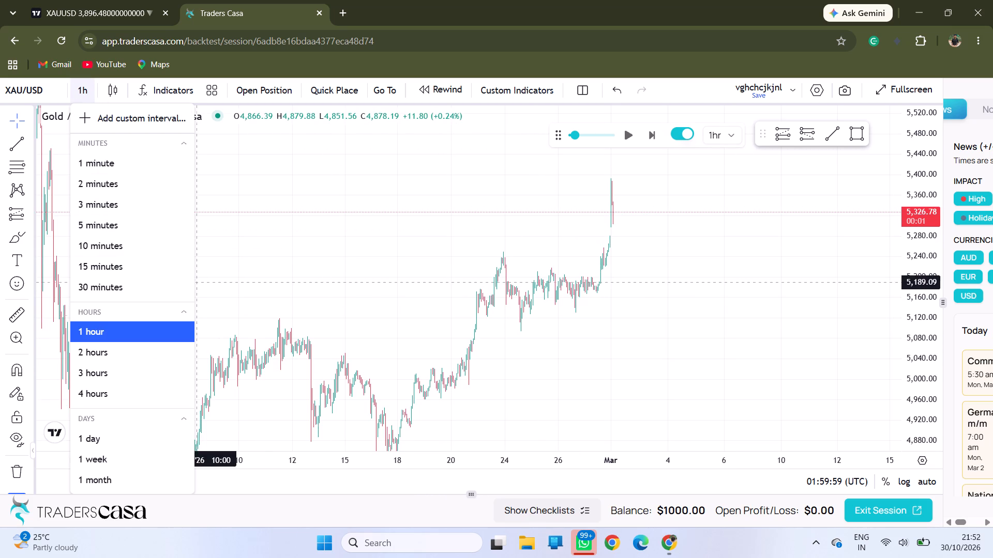
click(181, 332)
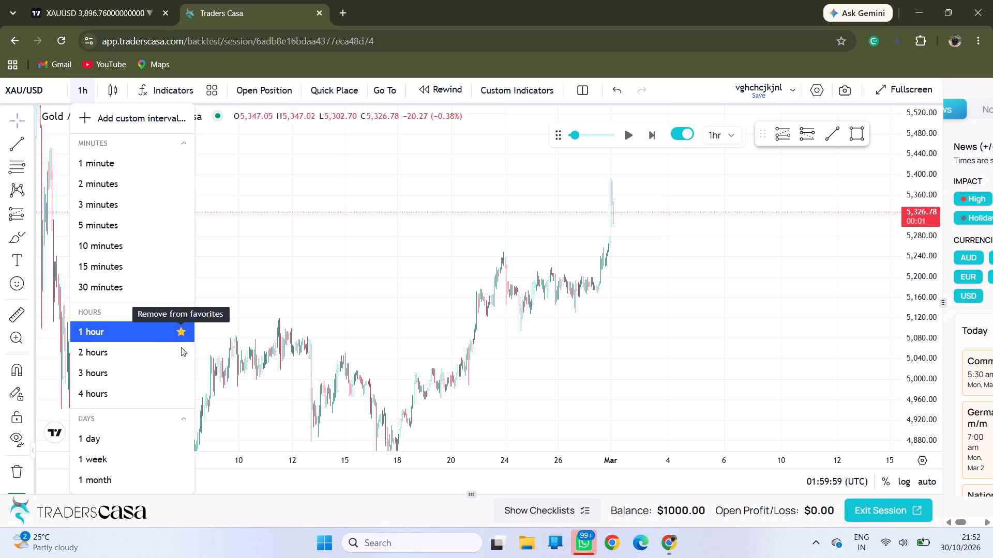
click(181, 397)
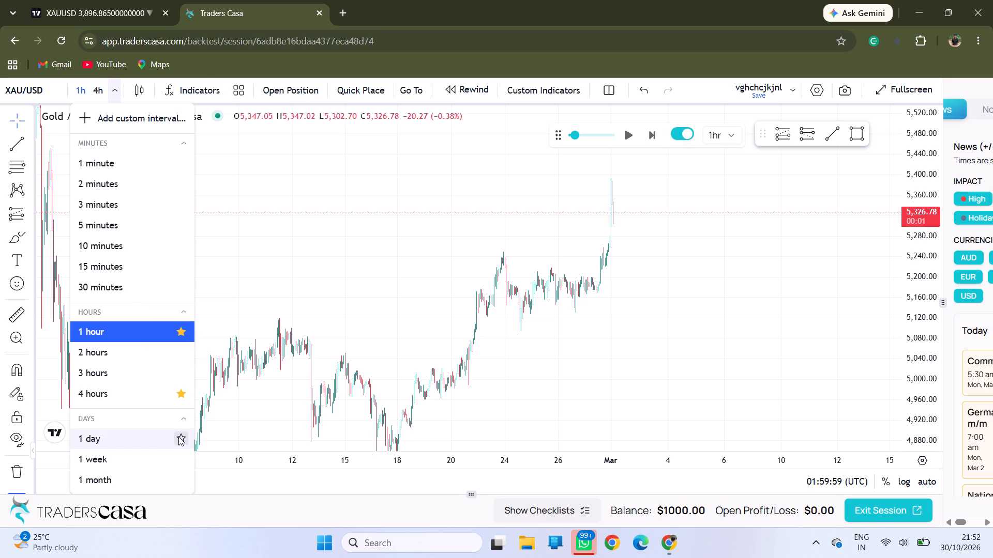
click(175, 266)
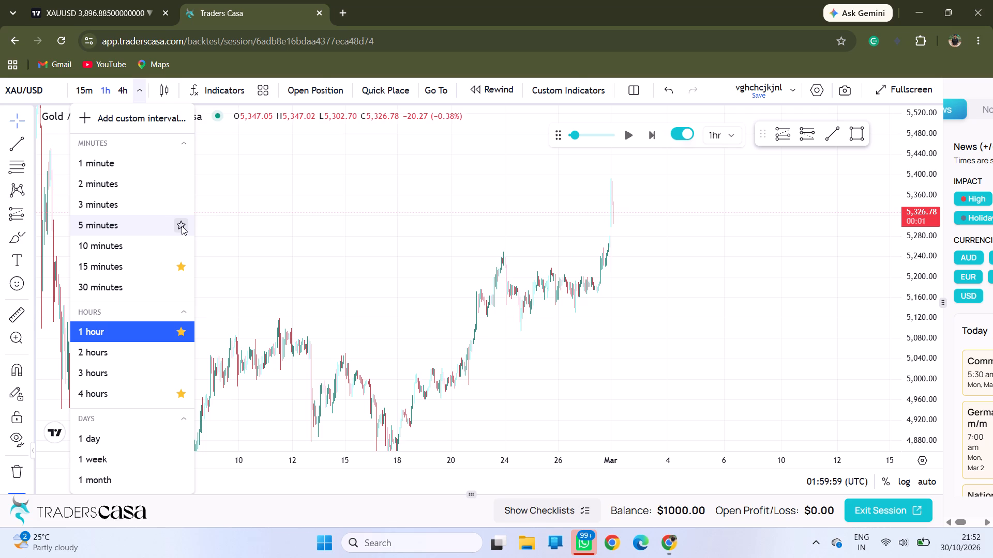
click(182, 226)
click(182, 166)
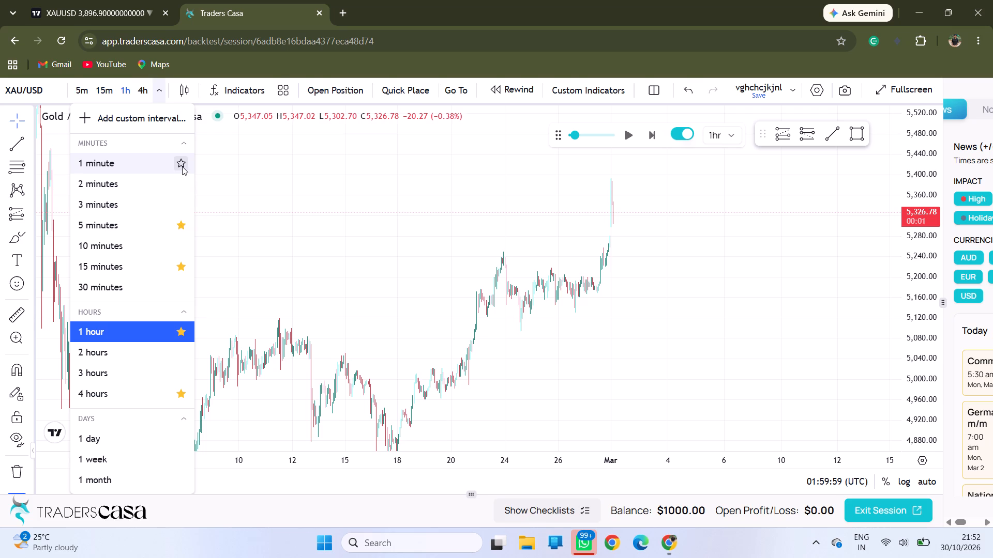
click(309, 190)
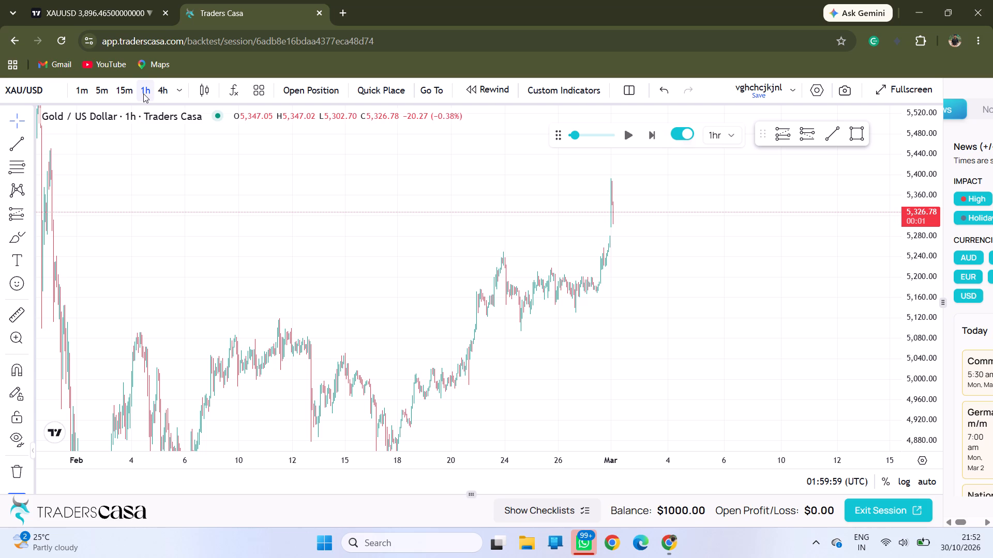
Examine the XAU/USD price swings on the 1-hour timeframe from late January through February to the latest March candles.
click(143, 94)
drag(675, 226, 600, 245)
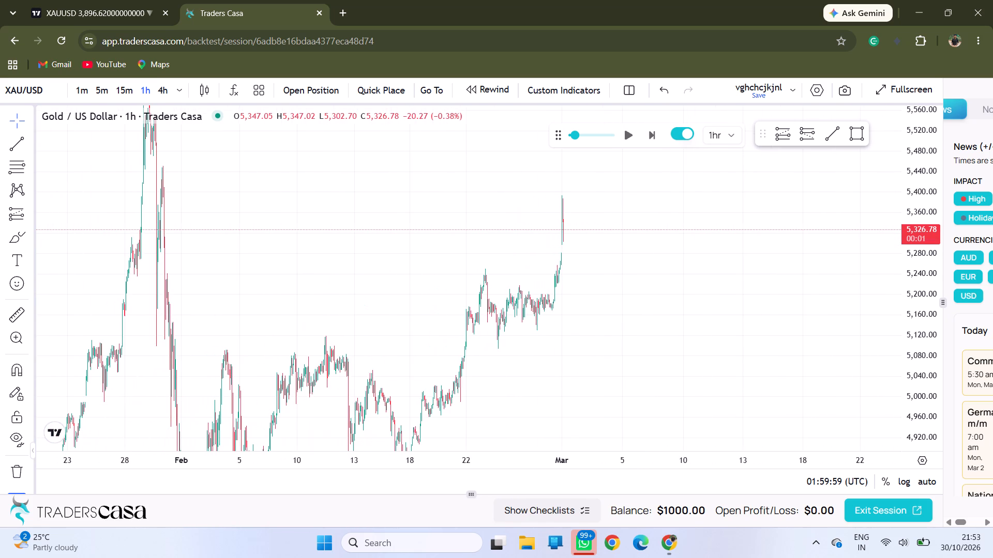
drag(487, 297, 559, 174)
drag(445, 328, 553, 184)
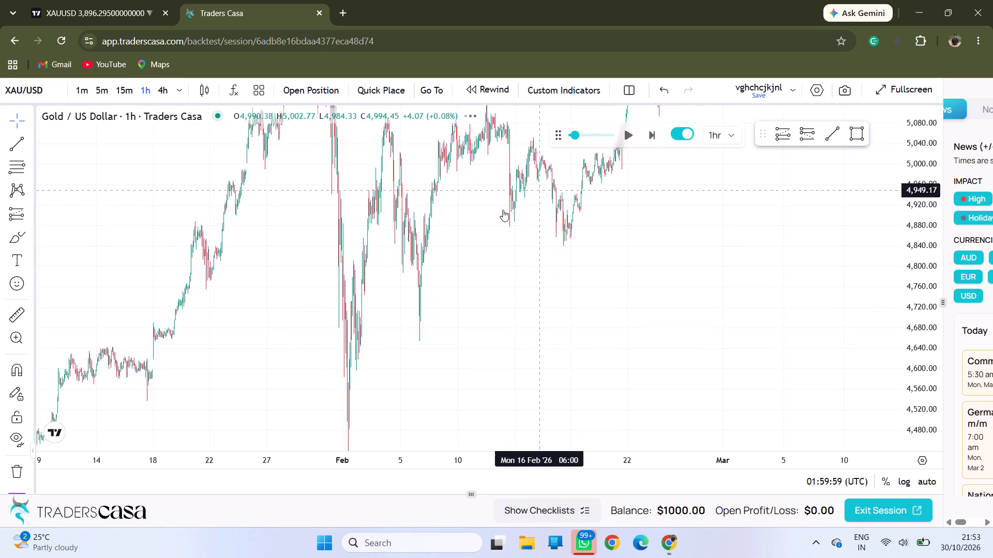
drag(448, 255, 557, 323)
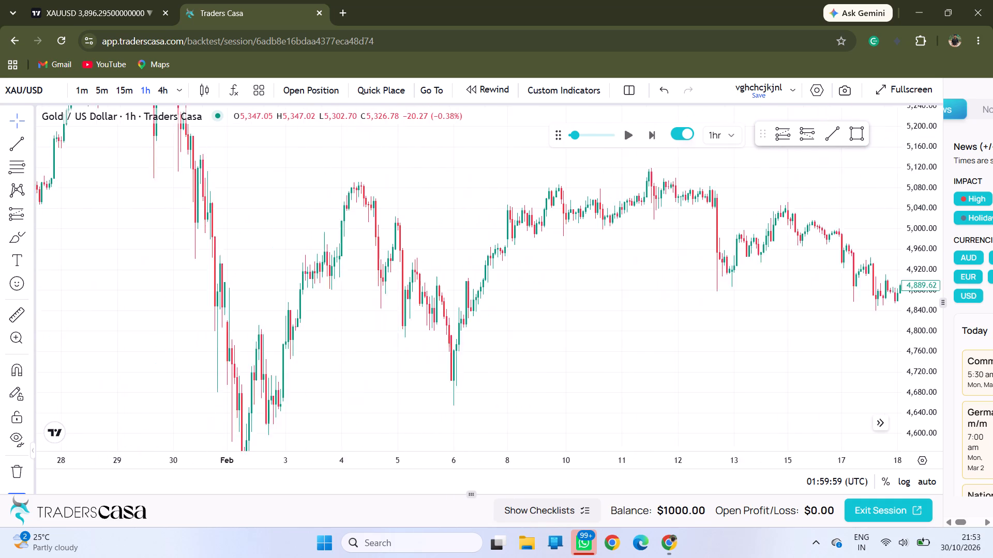
drag(531, 322, 667, 246)
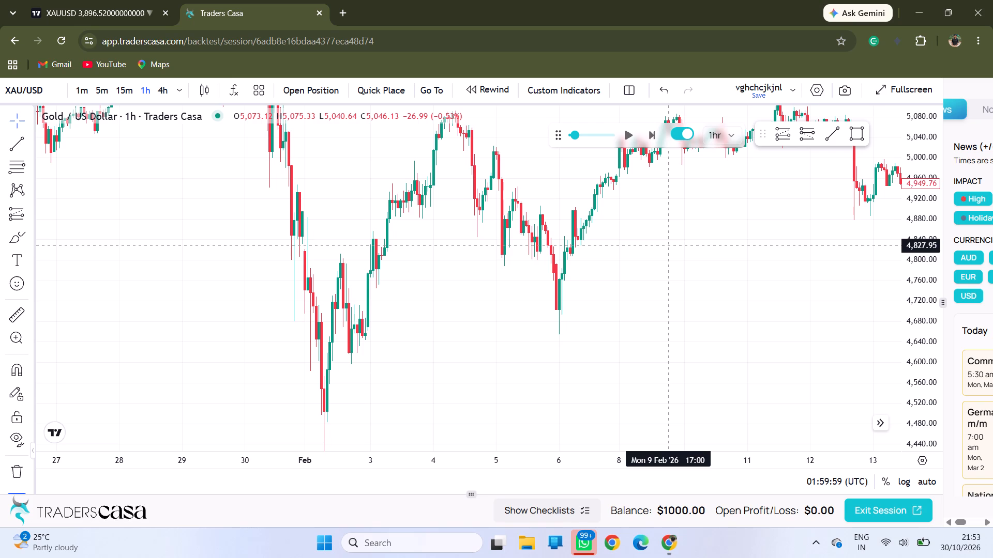
drag(566, 247, 556, 225)
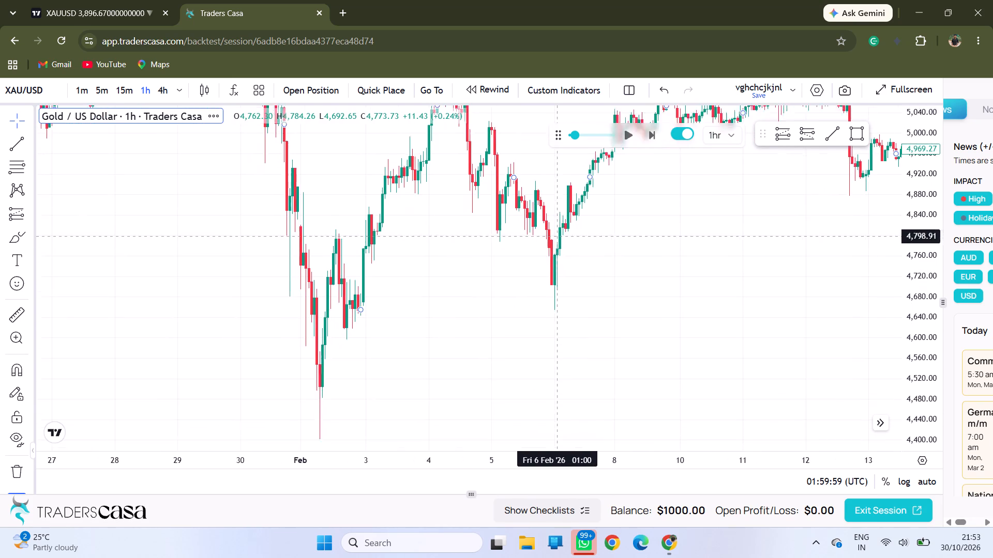
drag(556, 225, 556, 195)
drag(446, 306, 244, 490)
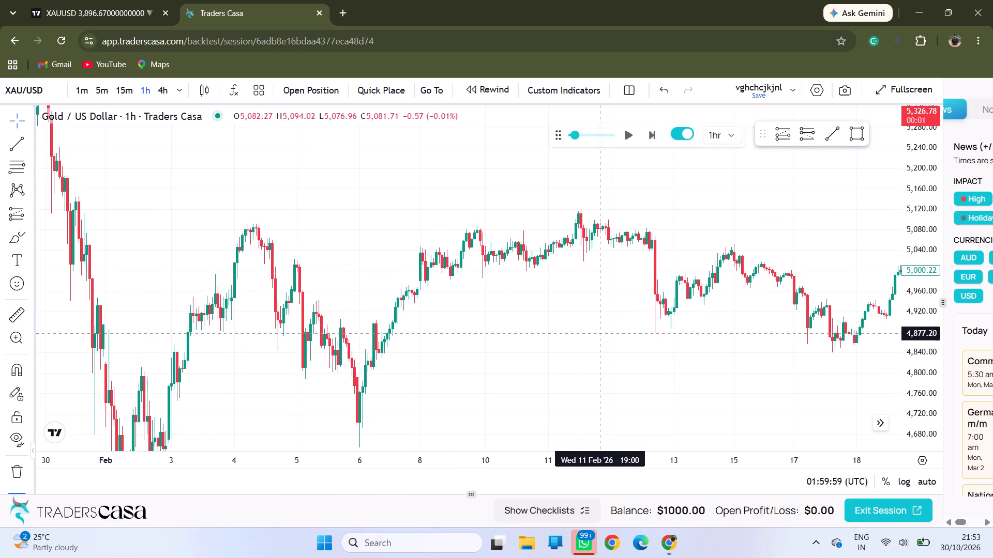
drag(599, 334, 184, 359)
drag(663, 306, 539, 300)
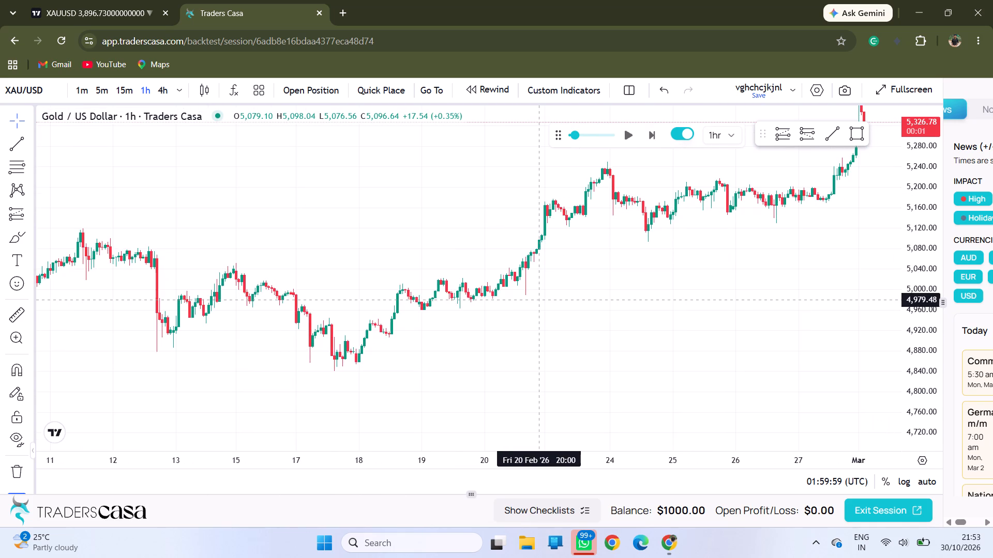
drag(645, 236, 505, 288)
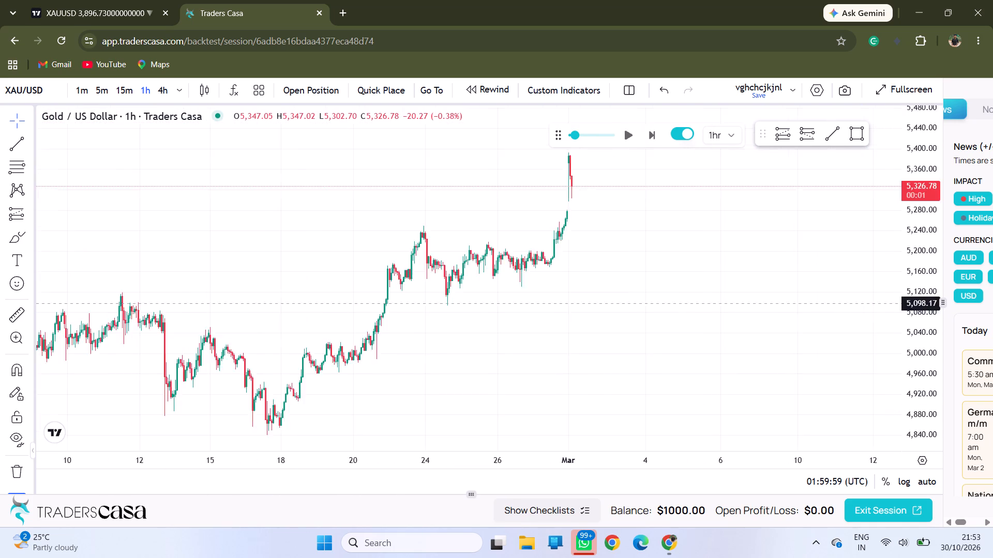
Switch the XAU/USD chart from the 1-hour to the 4-hour timeframe and bring the late-February candles into focus.
drag(505, 288, 906, 94)
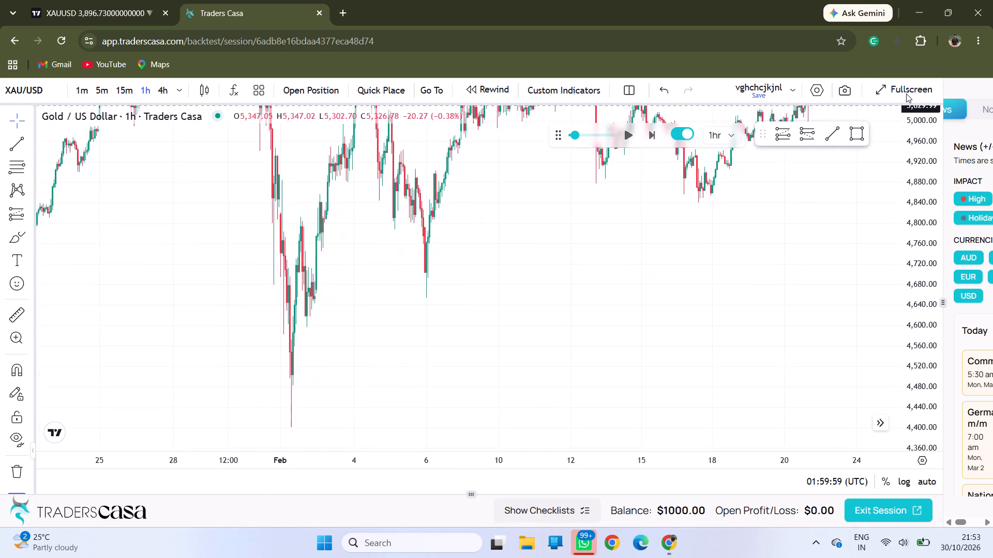
drag(906, 94, 981, 75)
drag(824, 131, 696, 223)
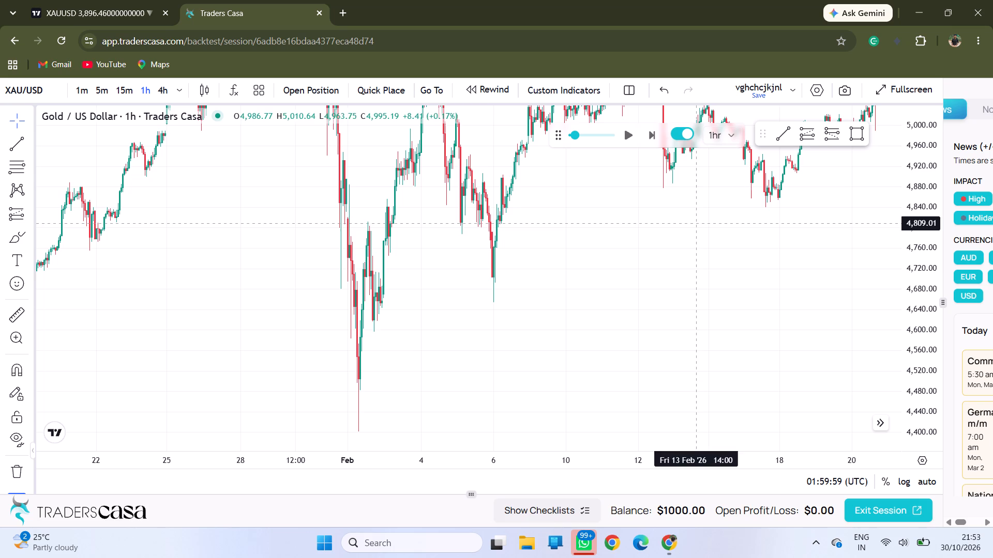
drag(696, 223, 380, 406)
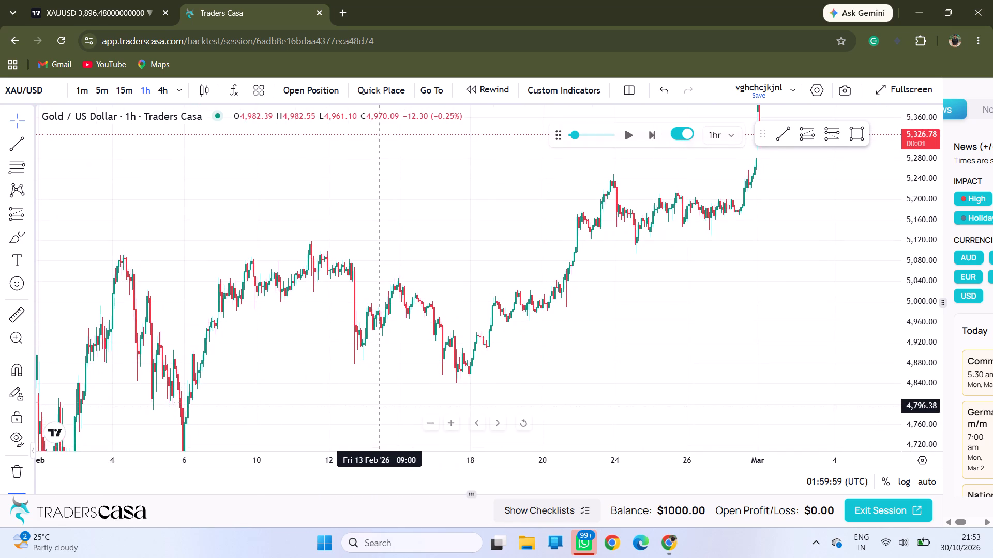
click(167, 93)
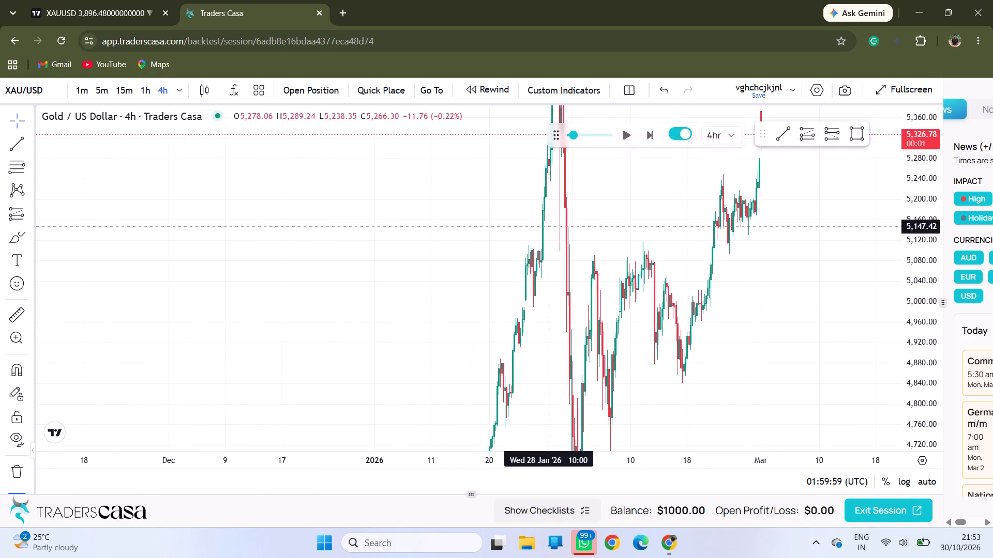
drag(686, 188, 514, 258)
drag(549, 265, 506, 265)
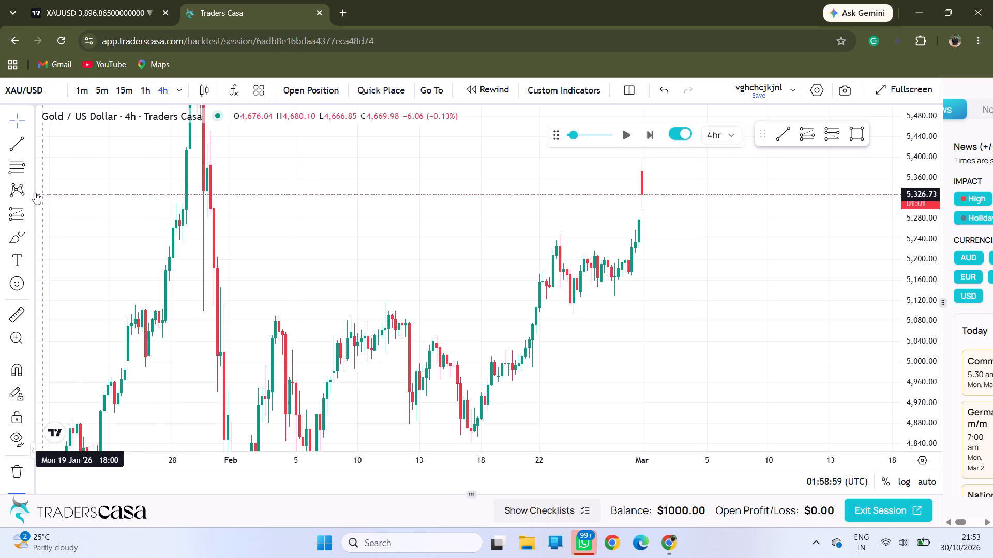
Draw a rectangle zone at the 23 February high, from about 5,248 down to about 5,227, extending to 9 March.
click(30, 143)
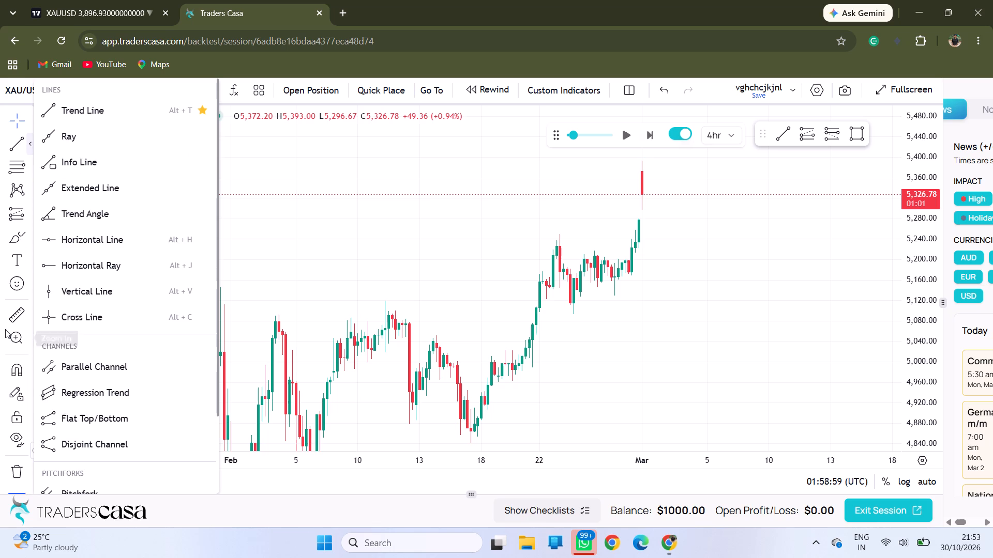
click(30, 236)
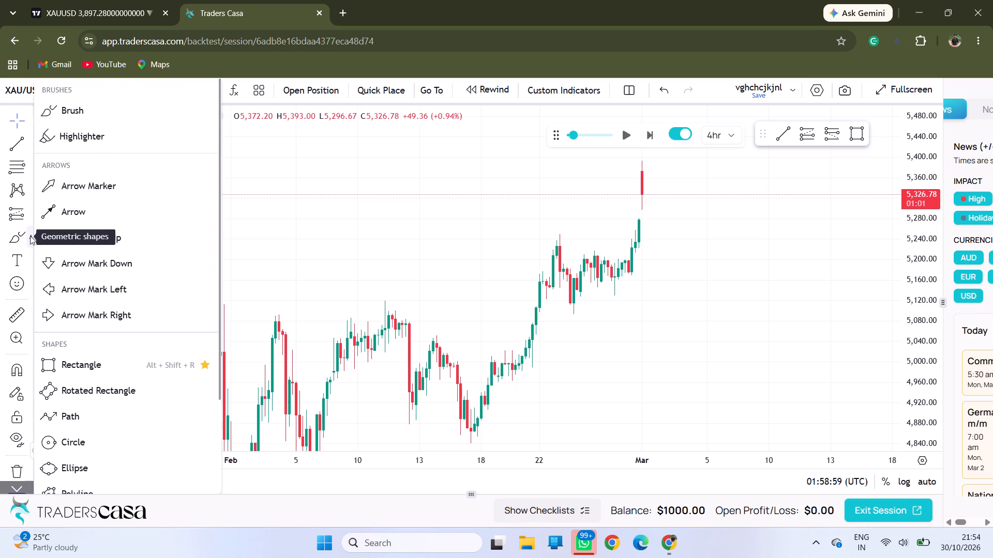
click(101, 360)
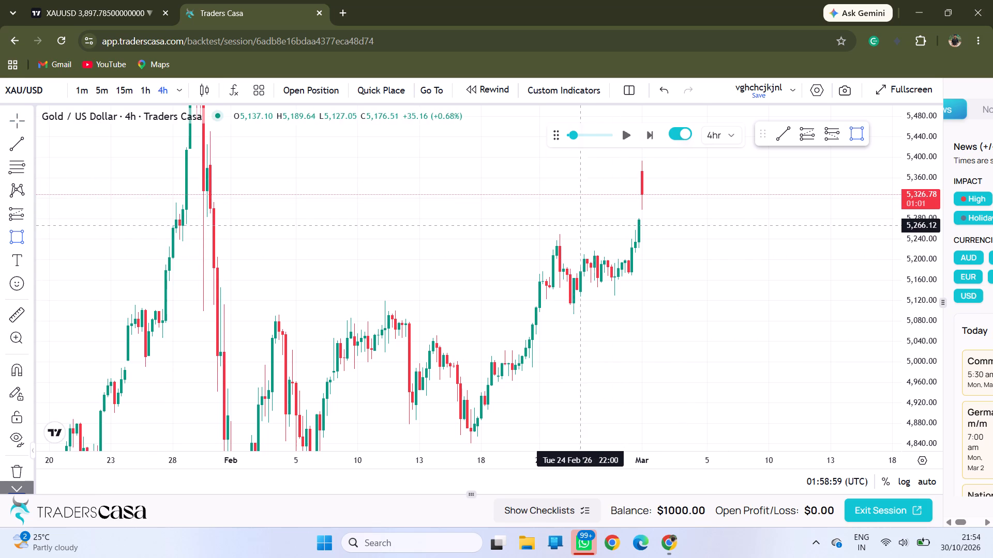
click(551, 235)
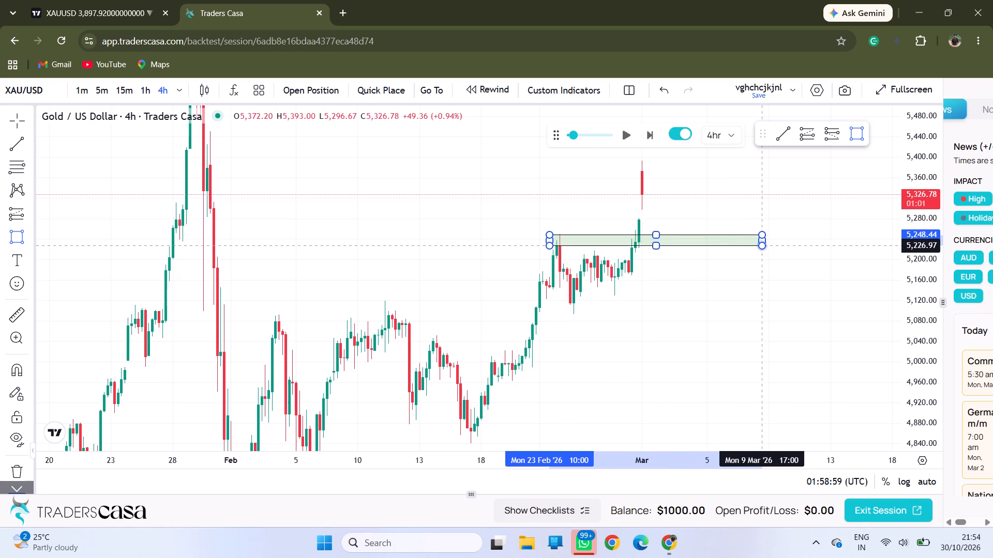
click(766, 245)
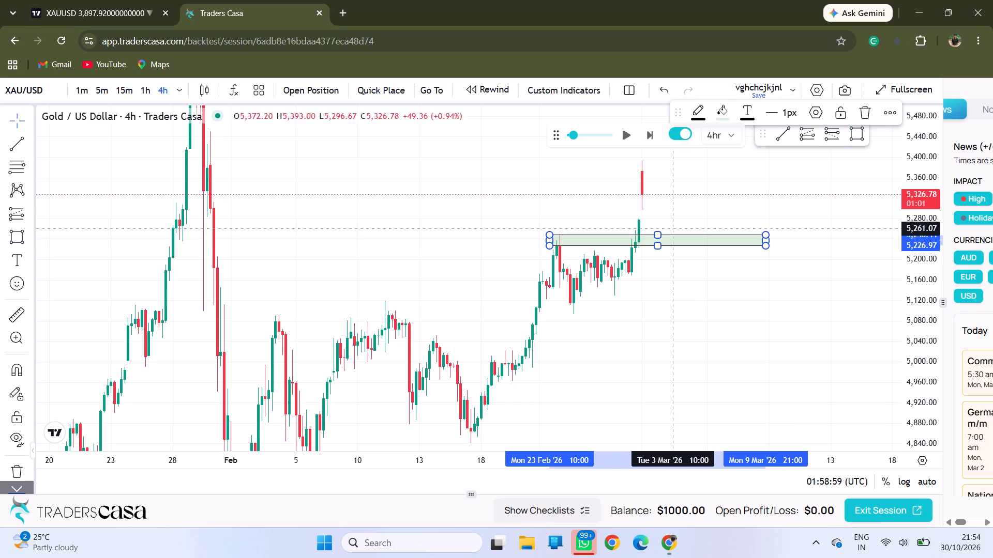
Raise the lower edge of the rectangle at the 23 February high to about 5,233.
drag(658, 249, 673, 241)
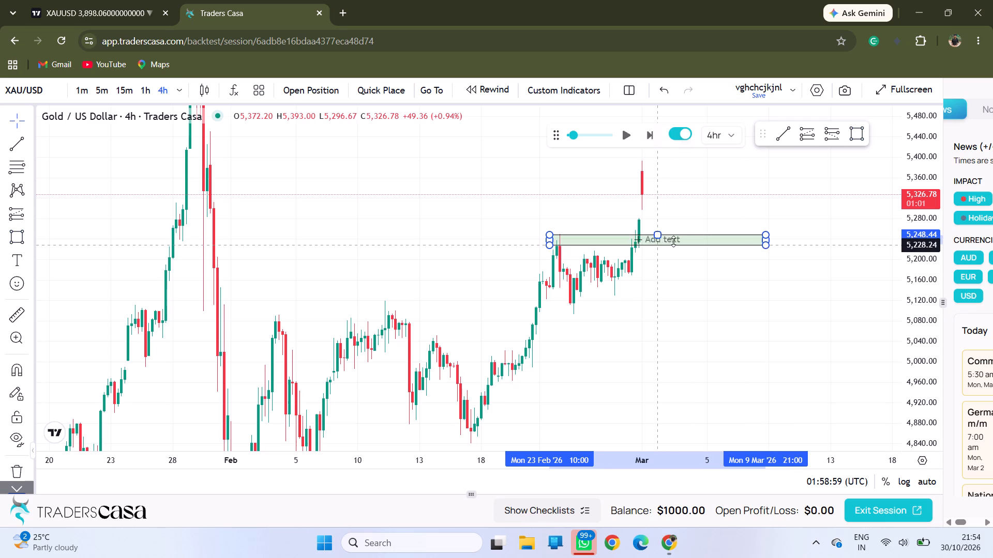
drag(673, 241, 691, 242)
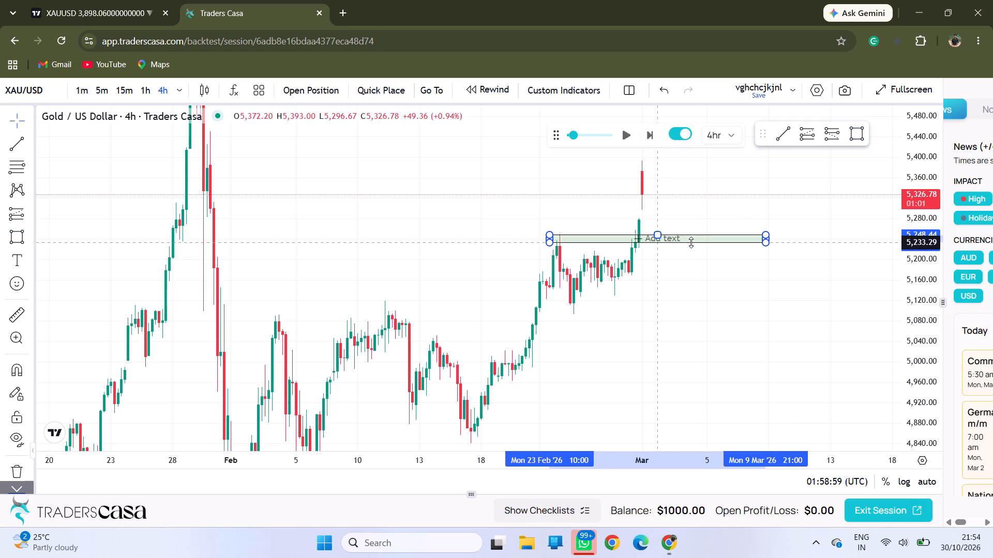
drag(691, 242, 705, 240)
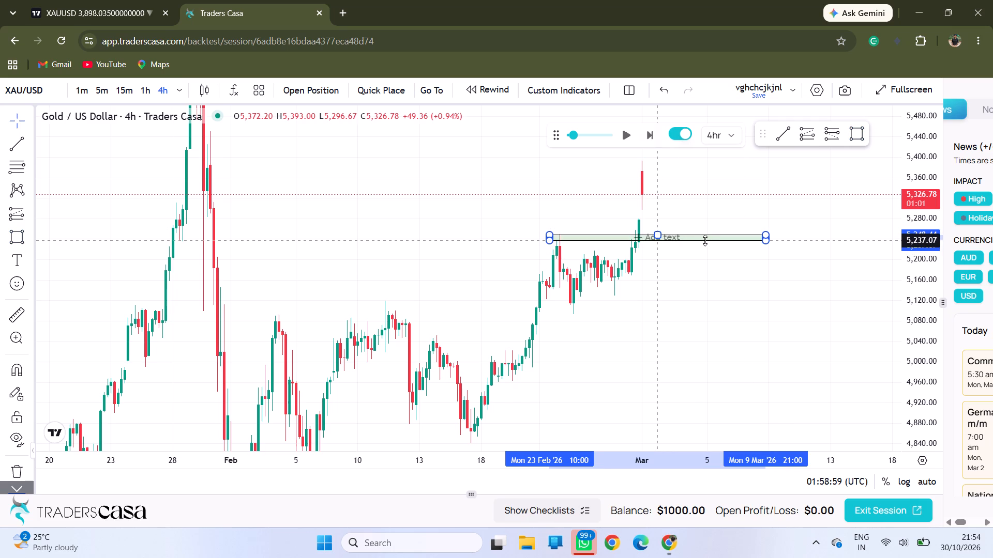
drag(705, 240, 705, 241)
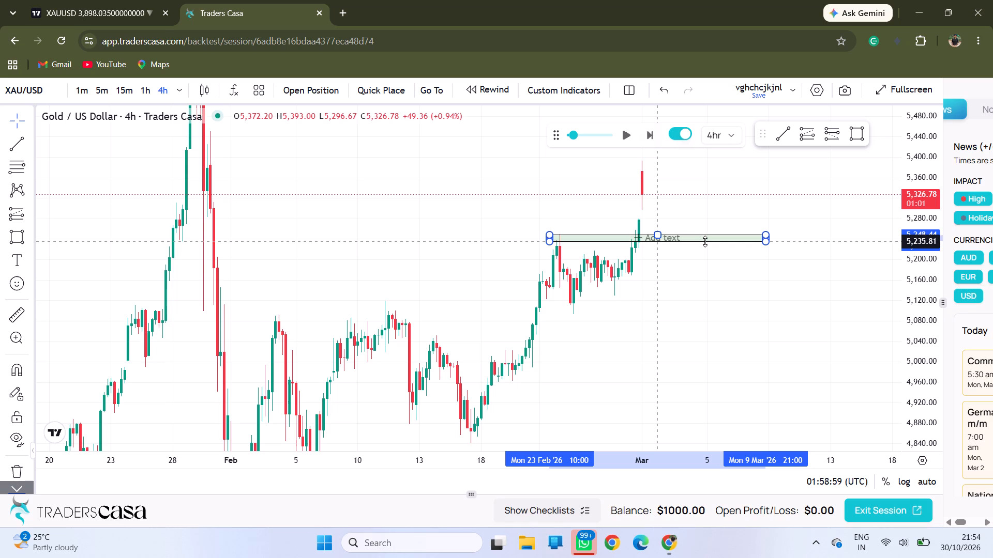
drag(705, 241, 705, 242)
click(715, 302)
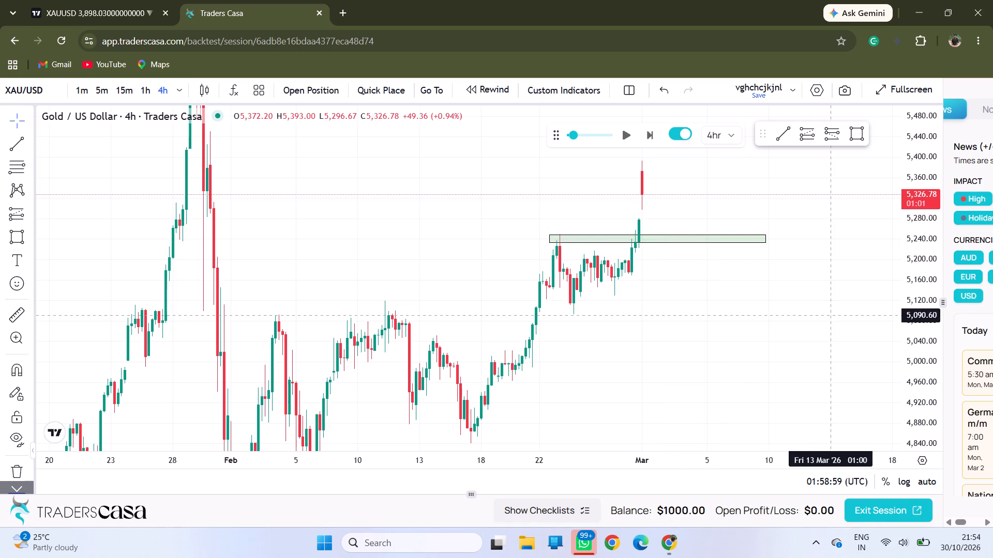
Refine the rectangle to span about 5,234 to 5,249.50, with its start at 23 February 14:00.
drag(926, 371, 900, 288)
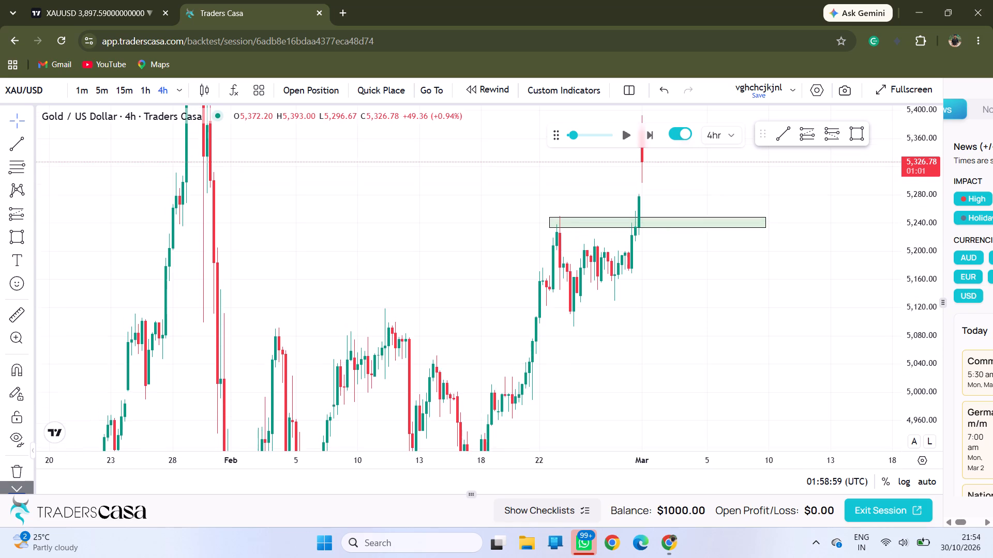
drag(900, 288, 866, 144)
drag(785, 249, 773, 309)
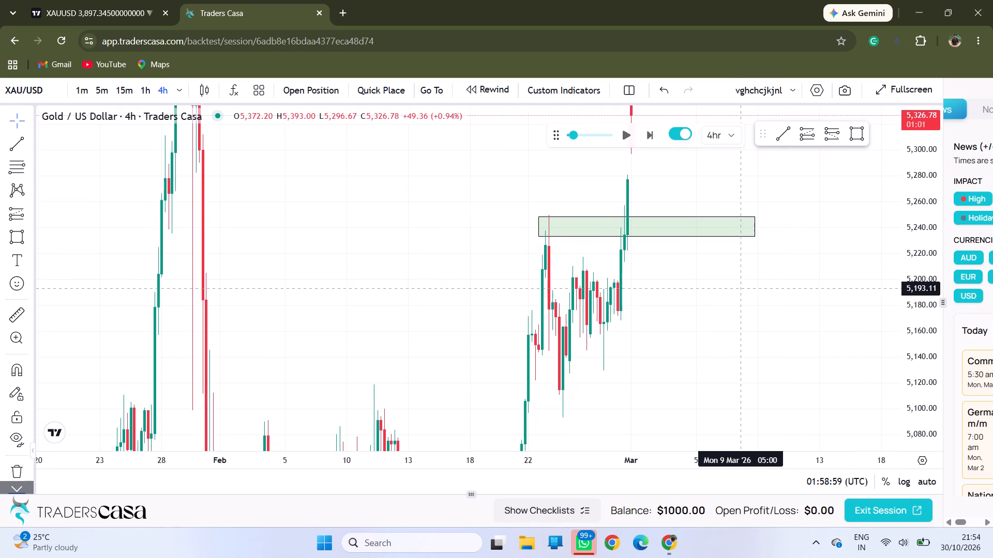
drag(740, 287, 743, 331)
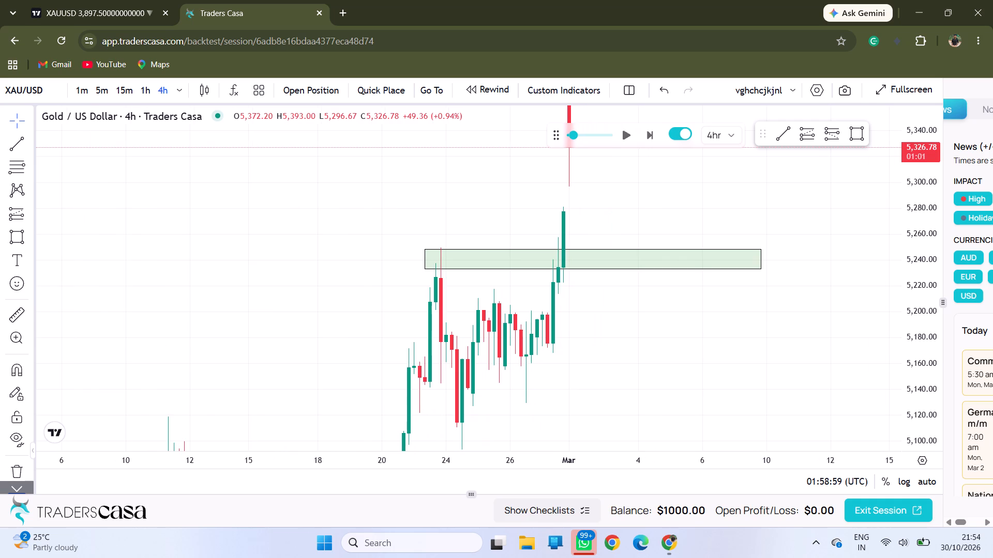
double_click(595, 269)
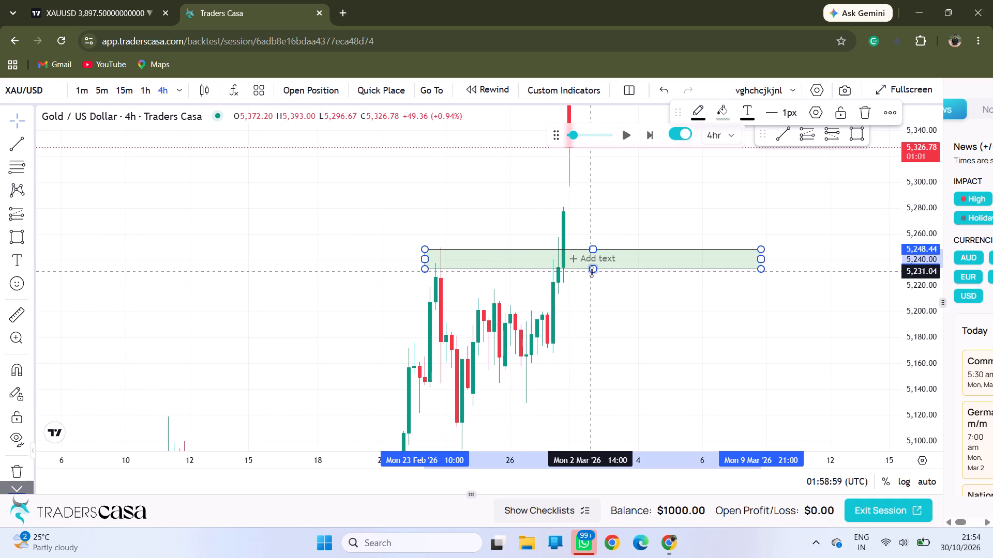
drag(592, 272, 616, 270)
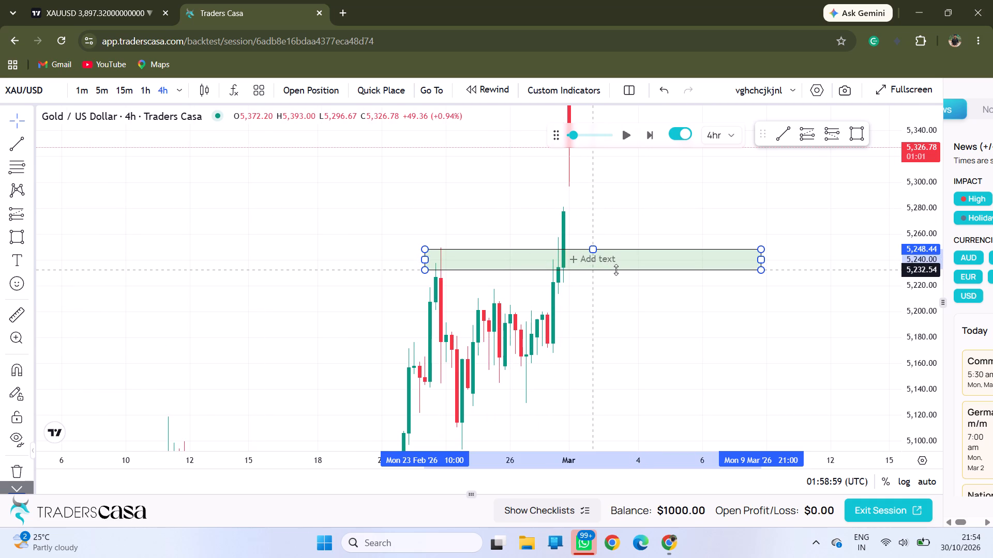
drag(616, 270, 615, 268)
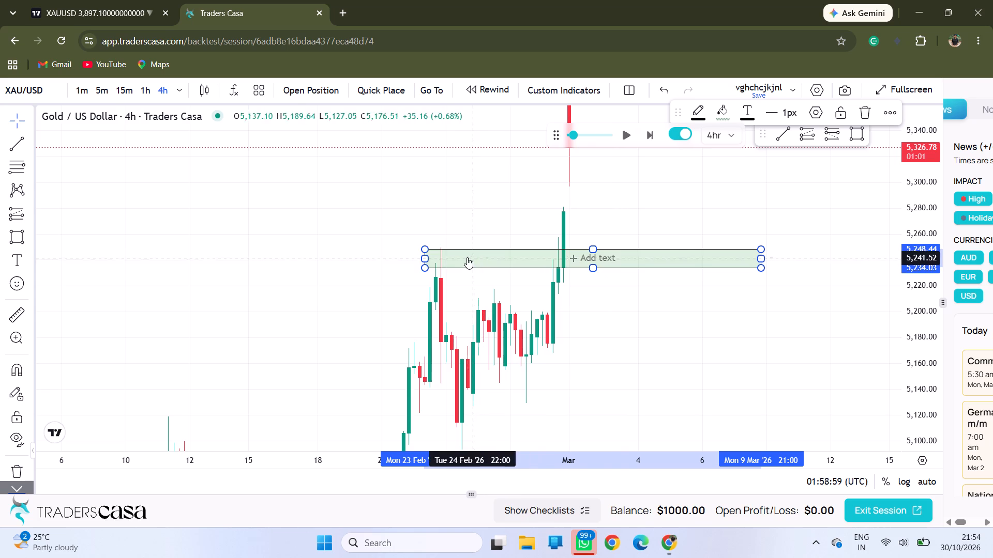
drag(426, 249, 429, 247)
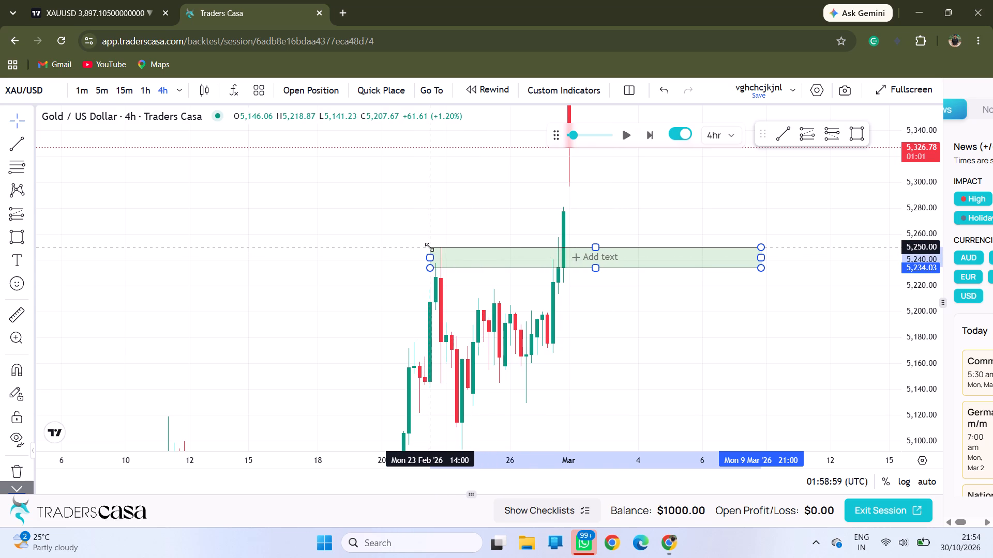
drag(429, 247, 432, 247)
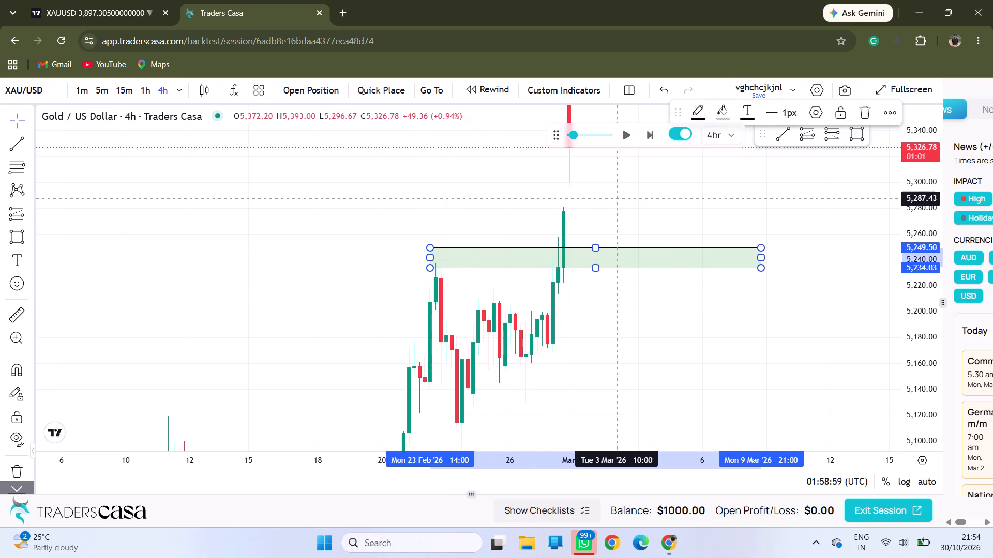
click(670, 192)
Examine the marked zone on the 1-hour timeframe against the late-February consolidation and breakout candles.
drag(670, 192, 620, 292)
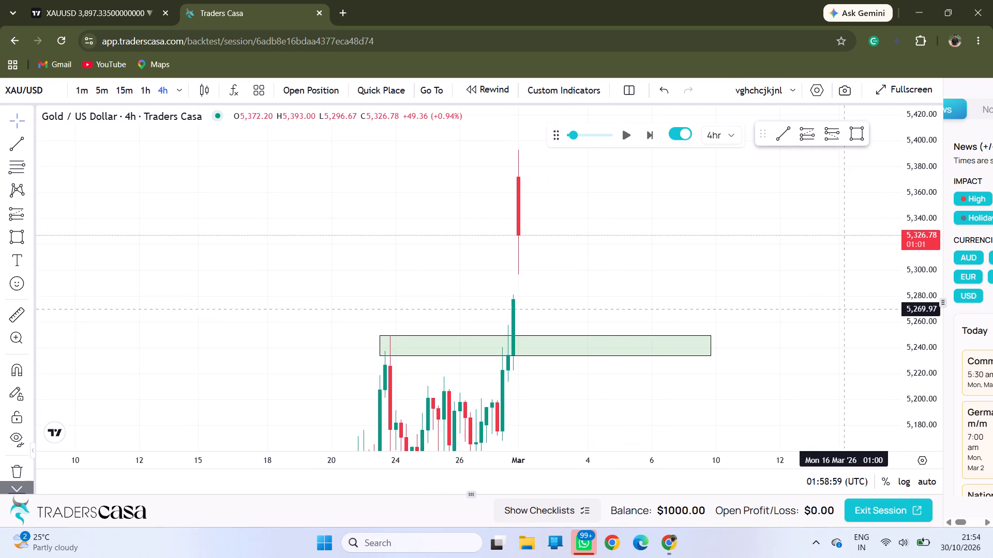
drag(918, 296, 927, 374)
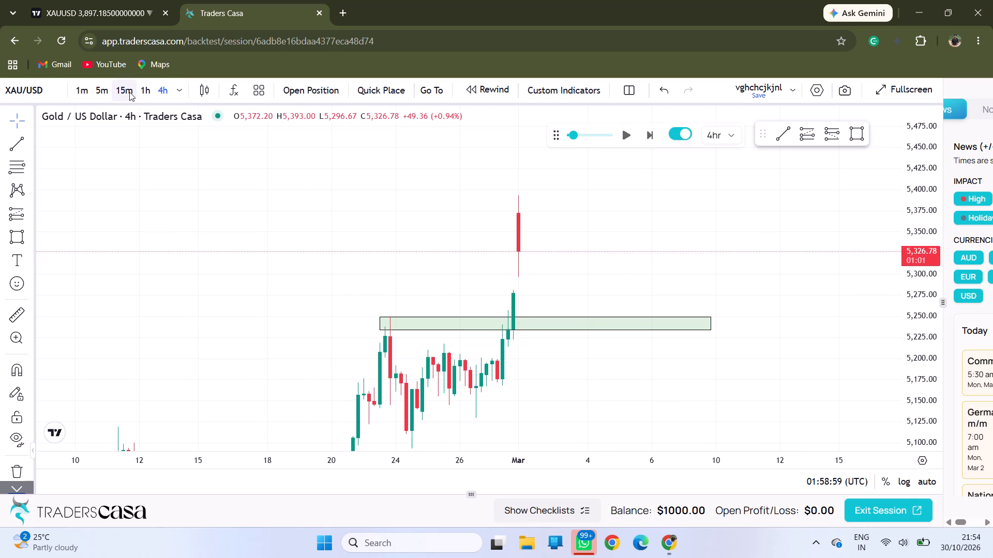
click(147, 91)
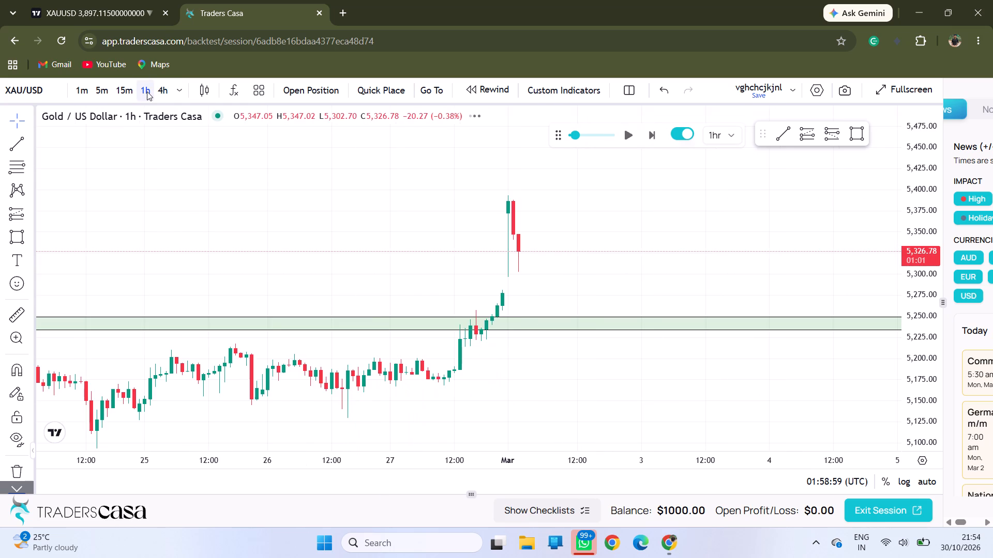
drag(275, 226, 363, 217)
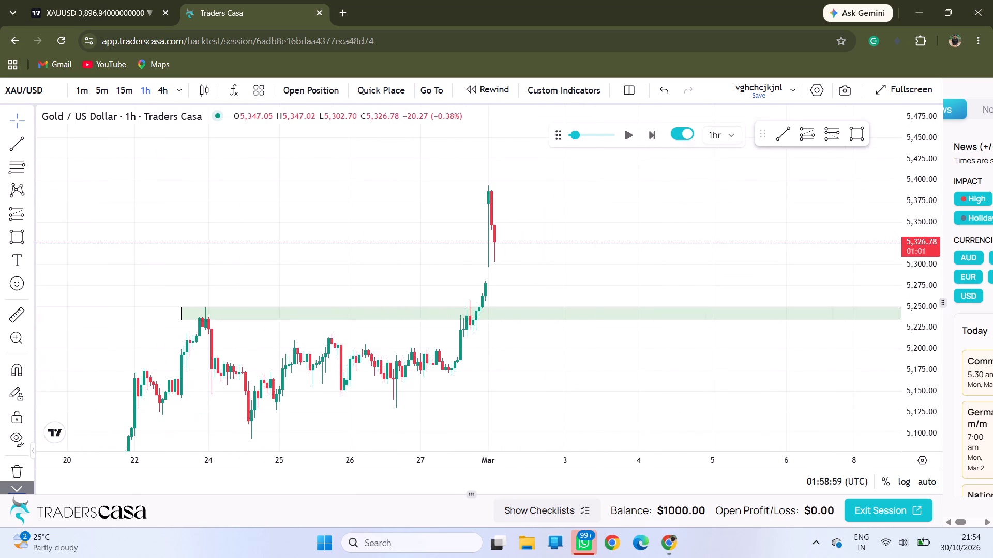
drag(457, 234, 510, 246)
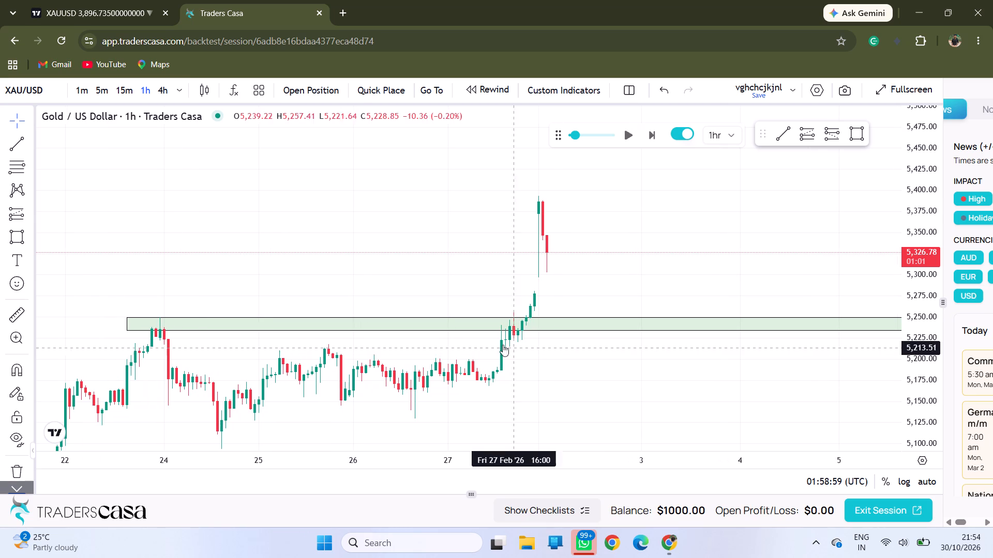
drag(501, 345, 498, 212)
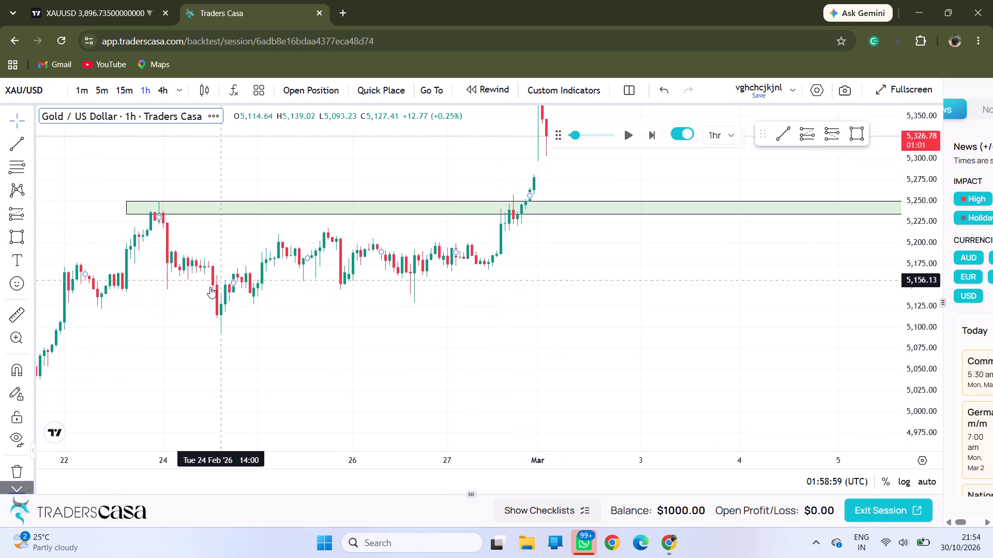
drag(147, 298, 251, 282)
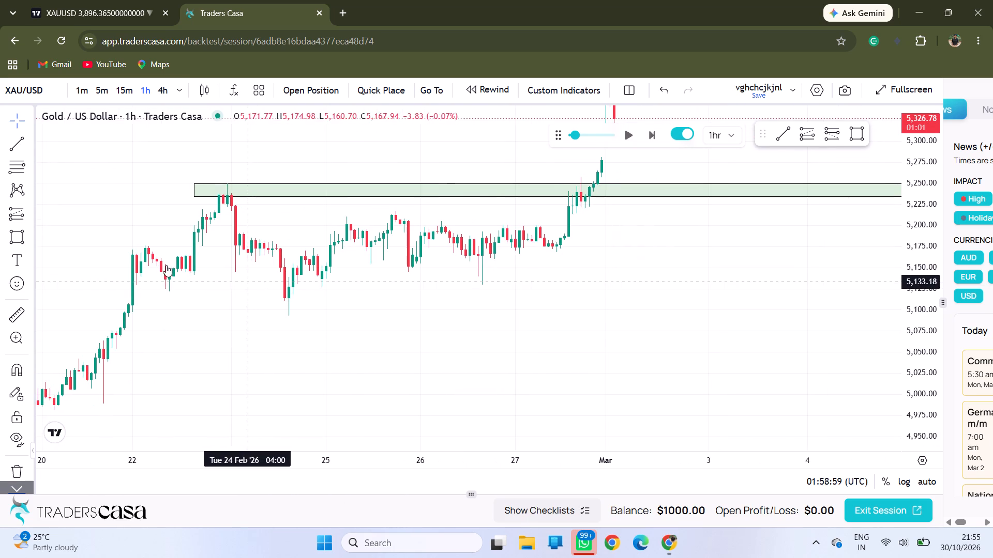
On the 4-hour timeframe, draw a rectangle zone at the 24 February low, from about 5,113 down to about 5,093, extending to 12 March.
click(156, 93)
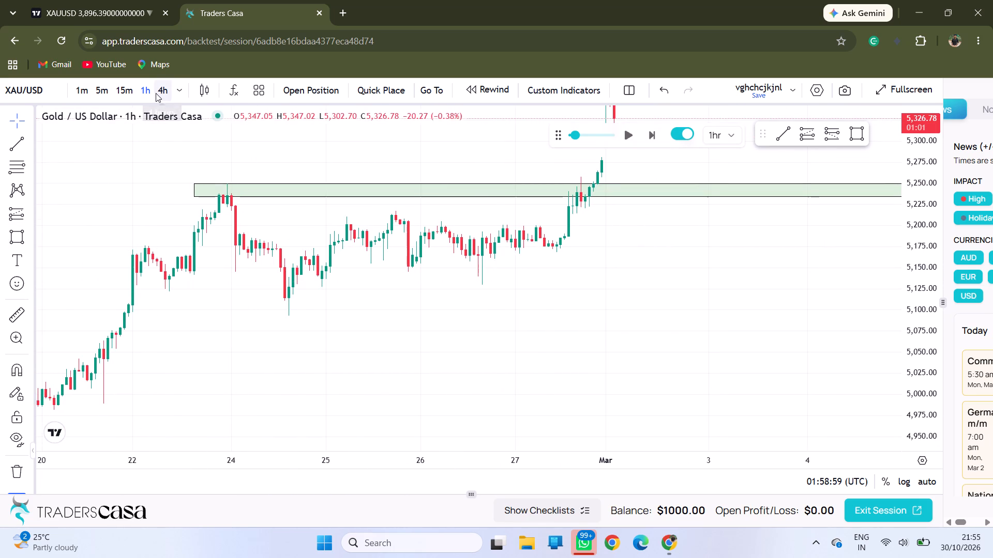
drag(563, 335, 470, 335)
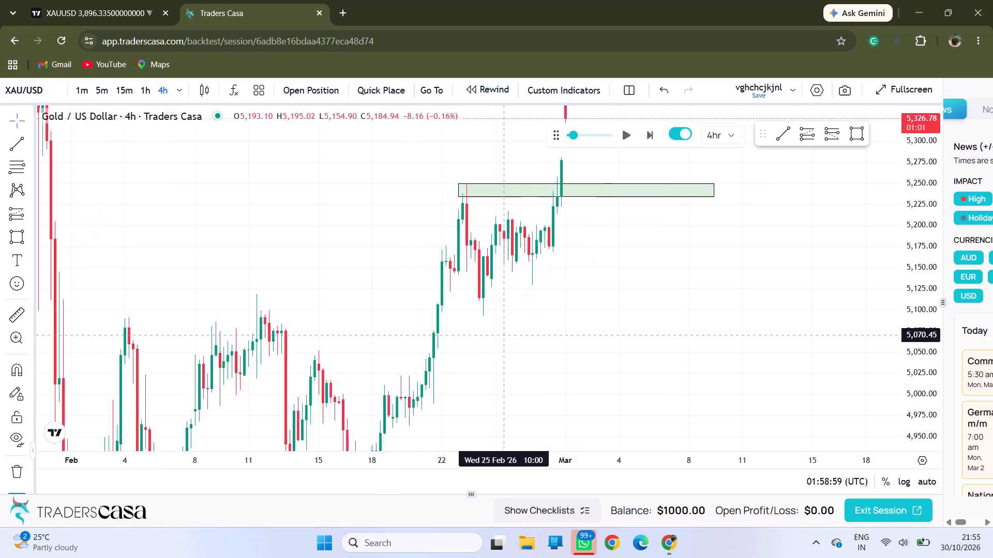
drag(470, 335, 454, 335)
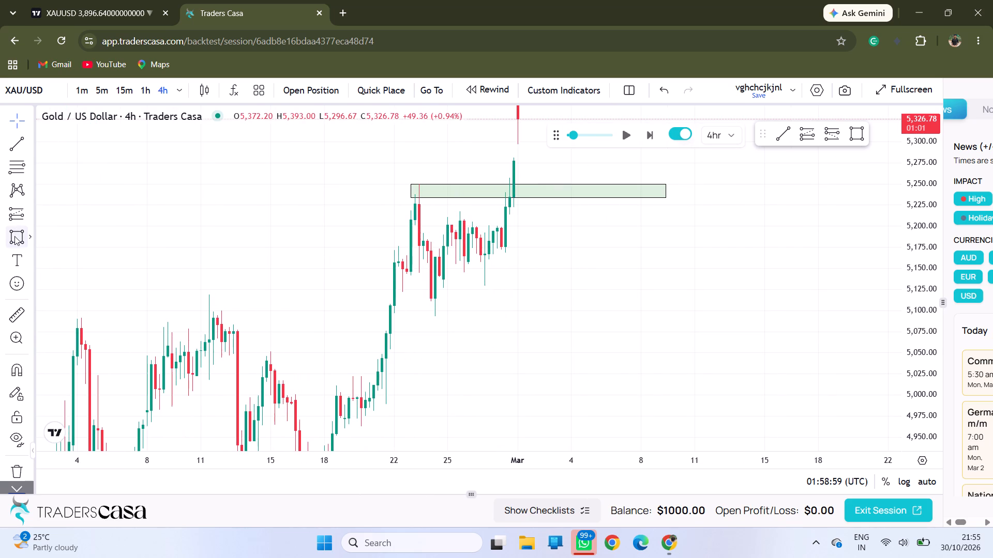
click(14, 236)
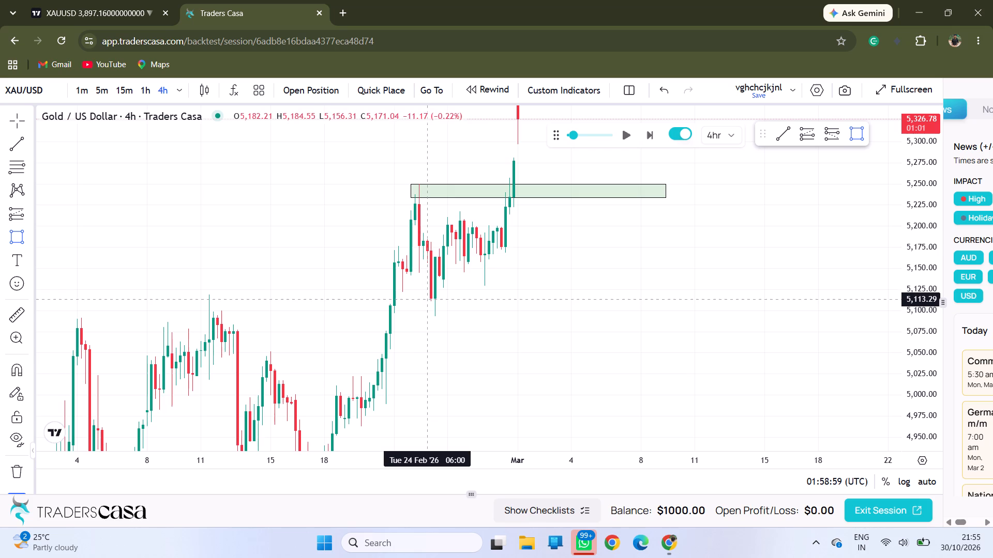
drag(427, 299, 615, 298)
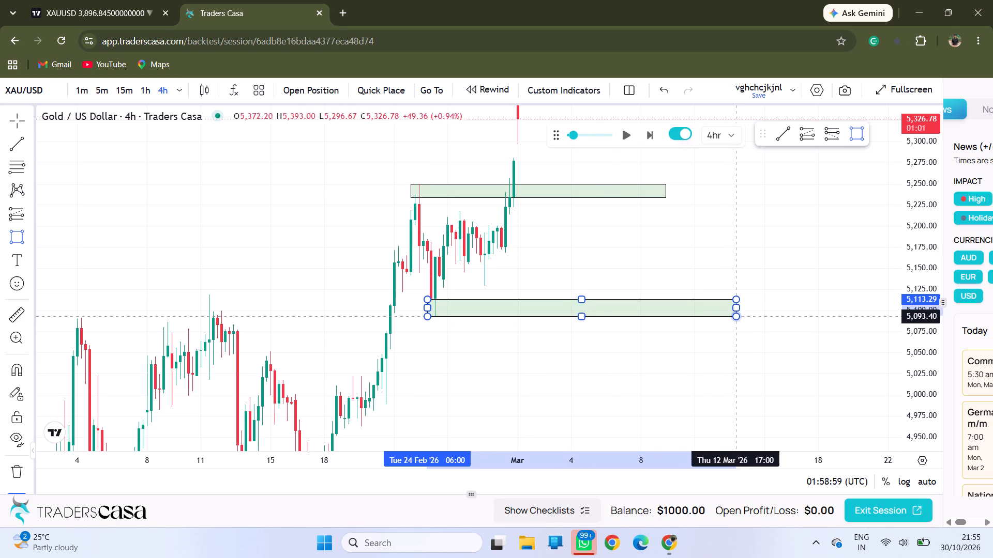
click(736, 316)
click(704, 257)
drag(644, 247, 639, 283)
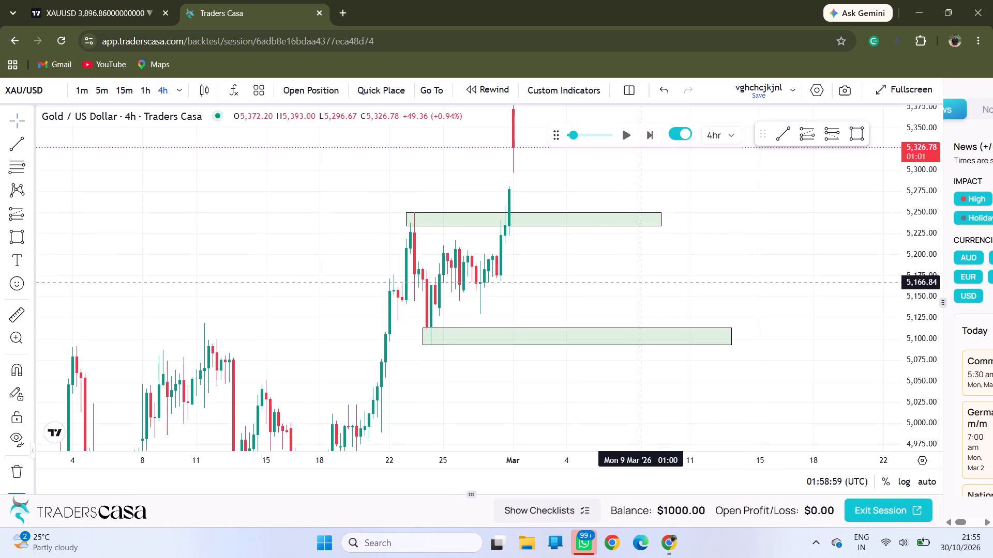
Examine both marked zones on the 1-hour and 15-minute timeframes against the price action from 24 February to 2 March.
click(151, 86)
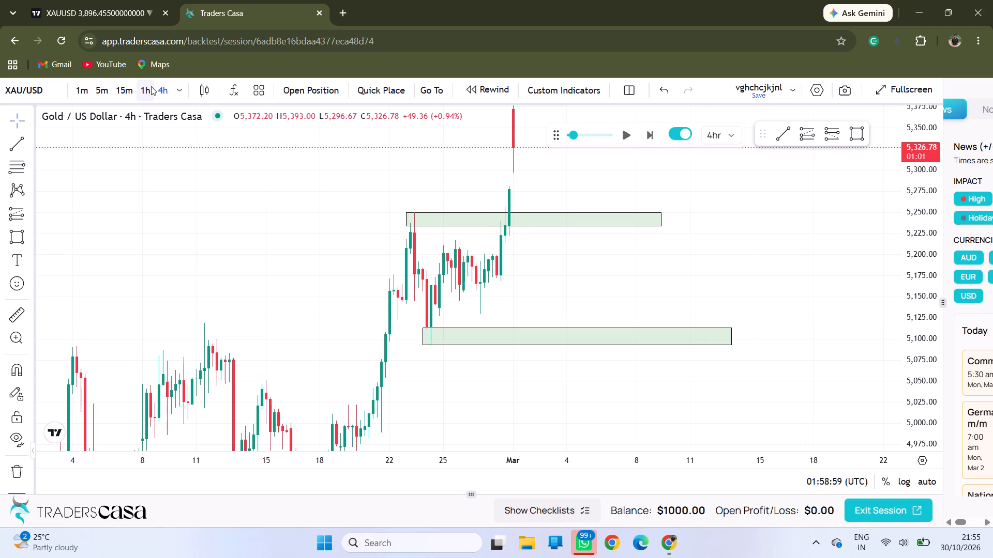
drag(517, 247, 425, 319)
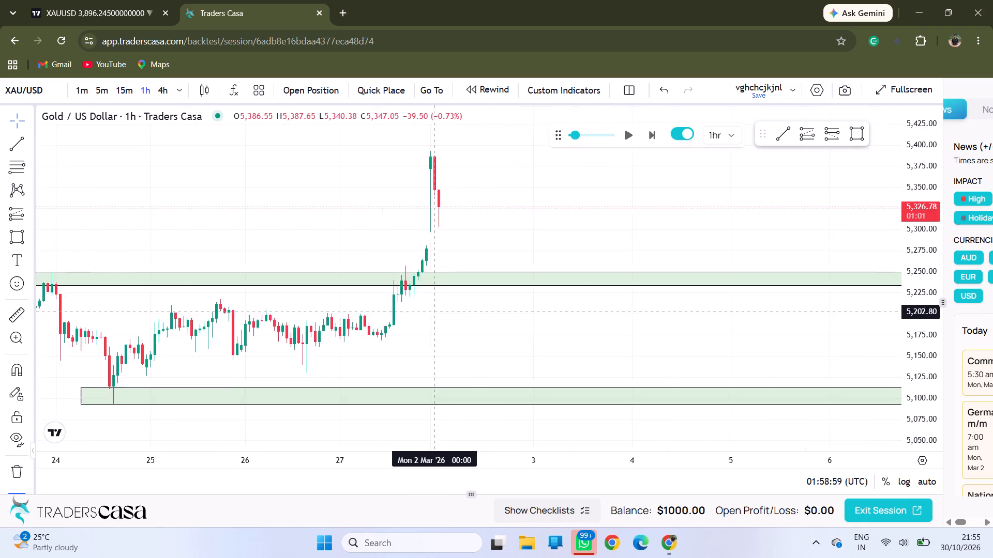
drag(425, 319, 416, 311)
drag(430, 304, 408, 304)
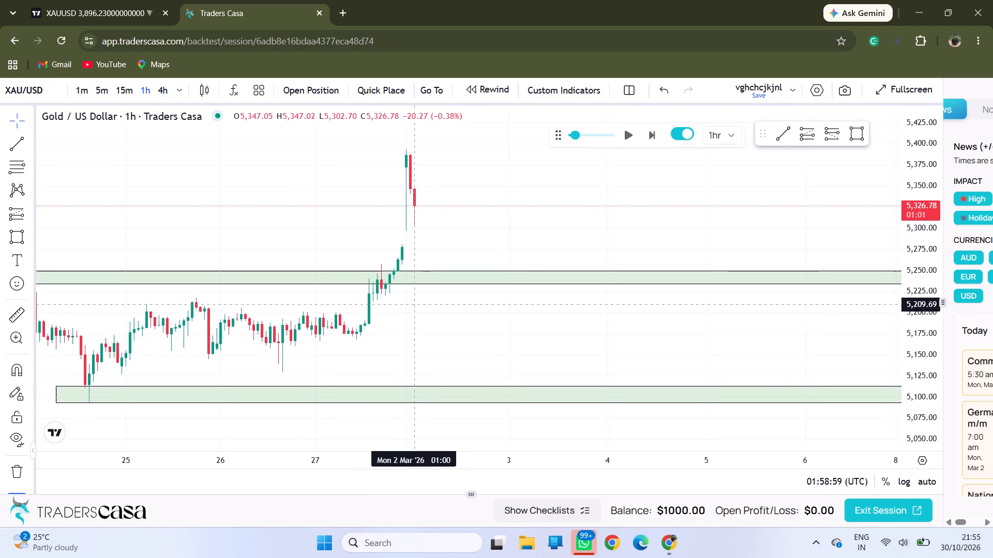
drag(408, 304, 444, 301)
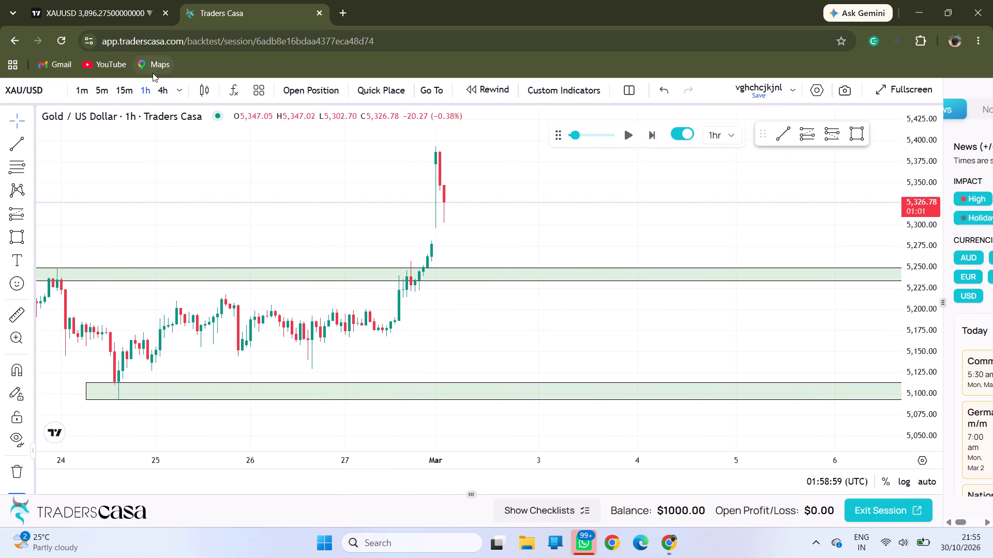
click(126, 88)
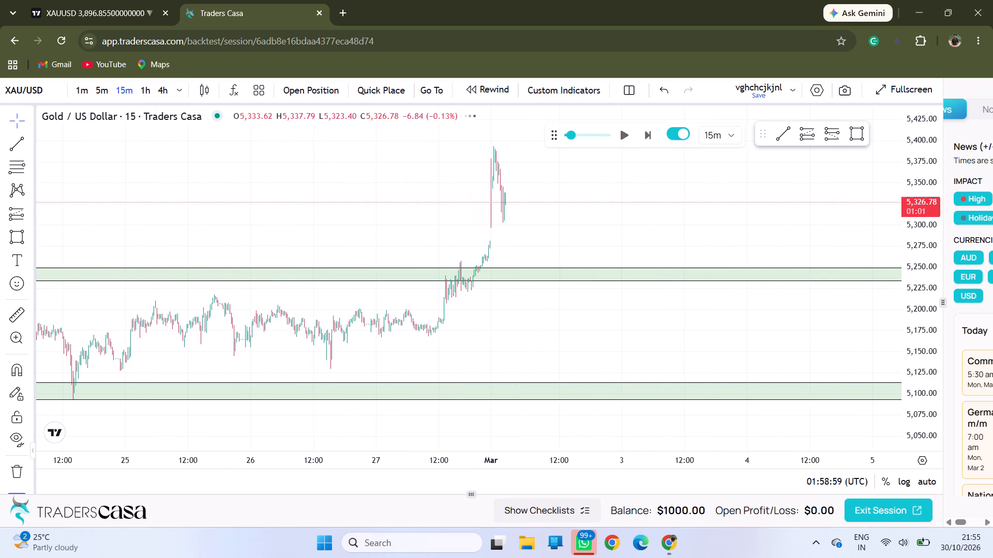
drag(512, 215, 673, 226)
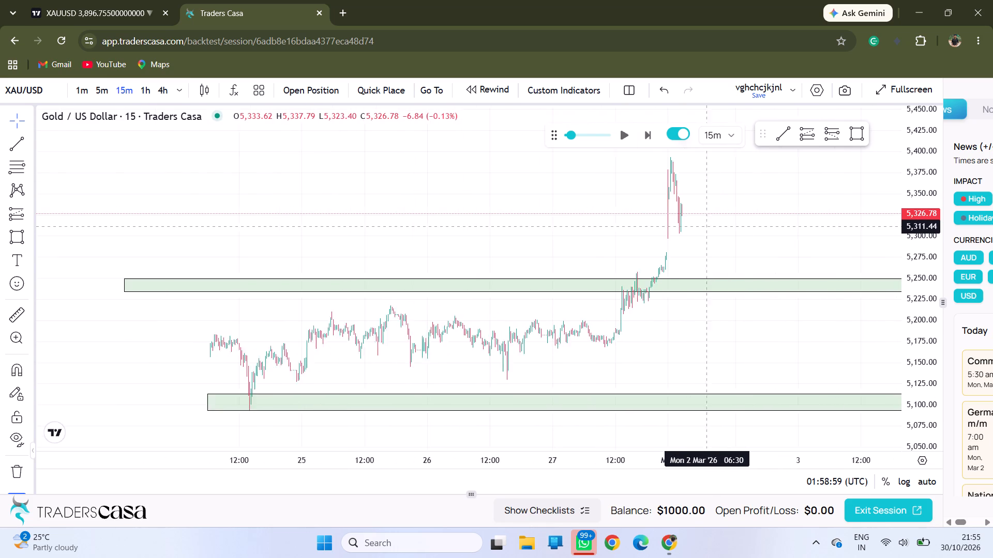
drag(673, 226, 643, 226)
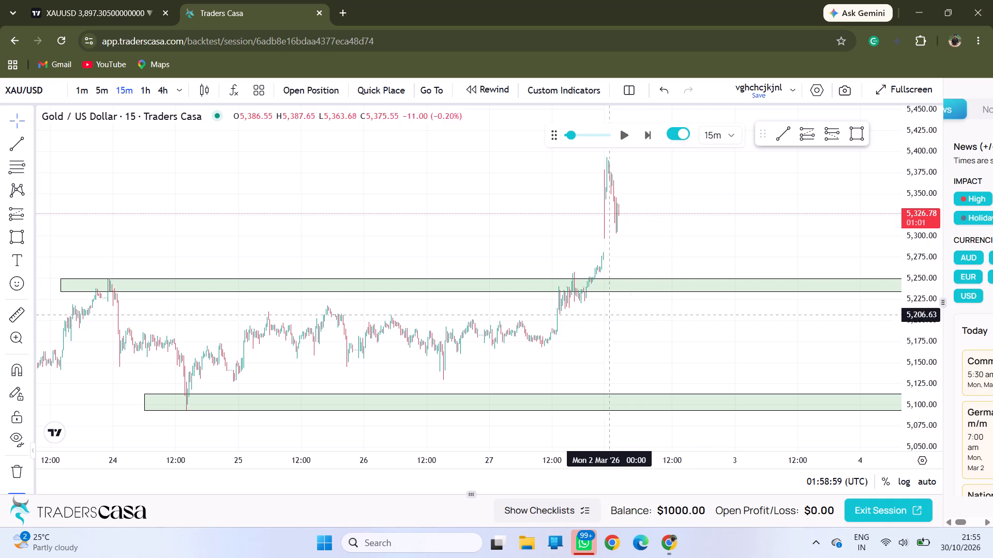
drag(606, 332, 572, 331)
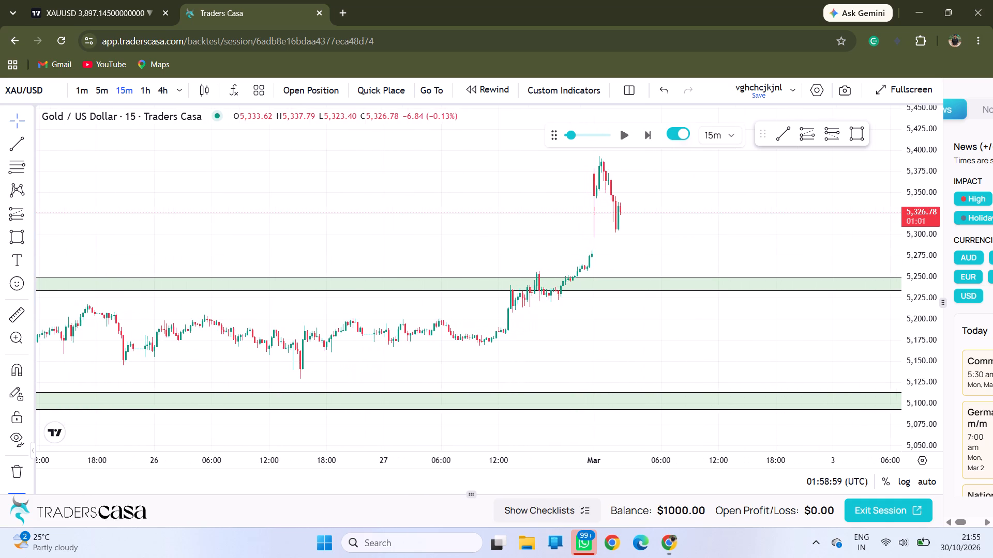
Examine the 15-minute candles around the zone at the 23 February high, including the 27 February breakout and preceding consolidation.
drag(919, 376, 884, 150)
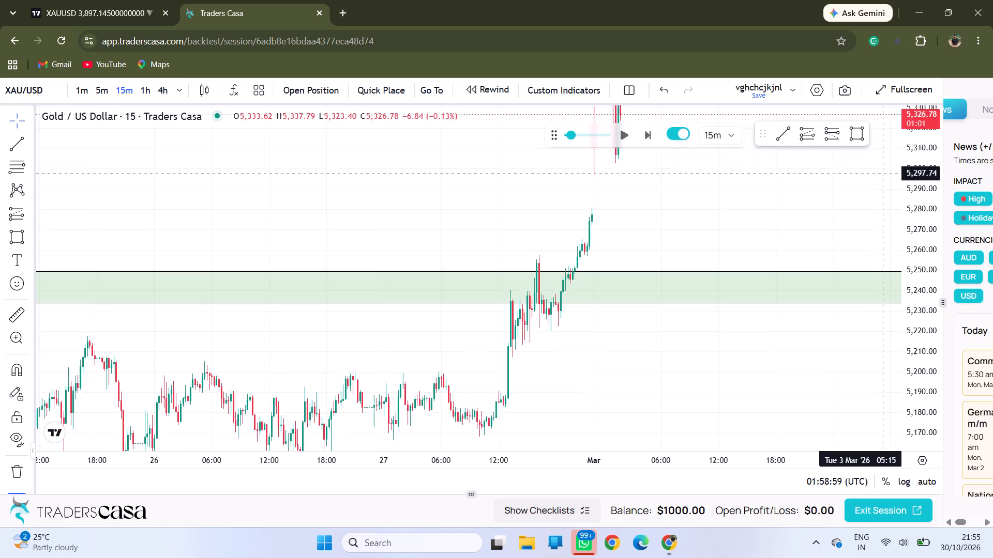
drag(884, 150, 881, 88)
drag(610, 343, 691, 336)
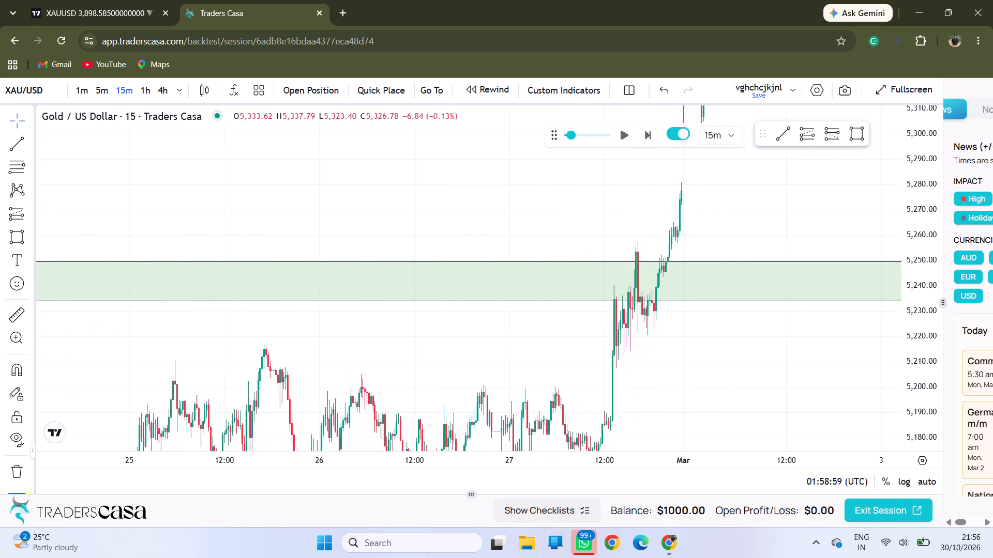
drag(584, 363, 801, 334)
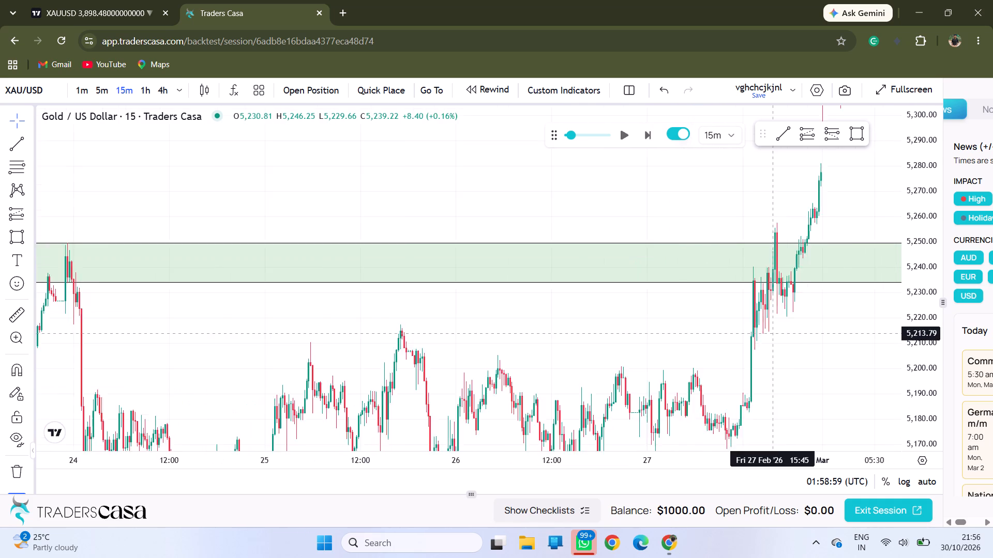
drag(801, 334, 777, 333)
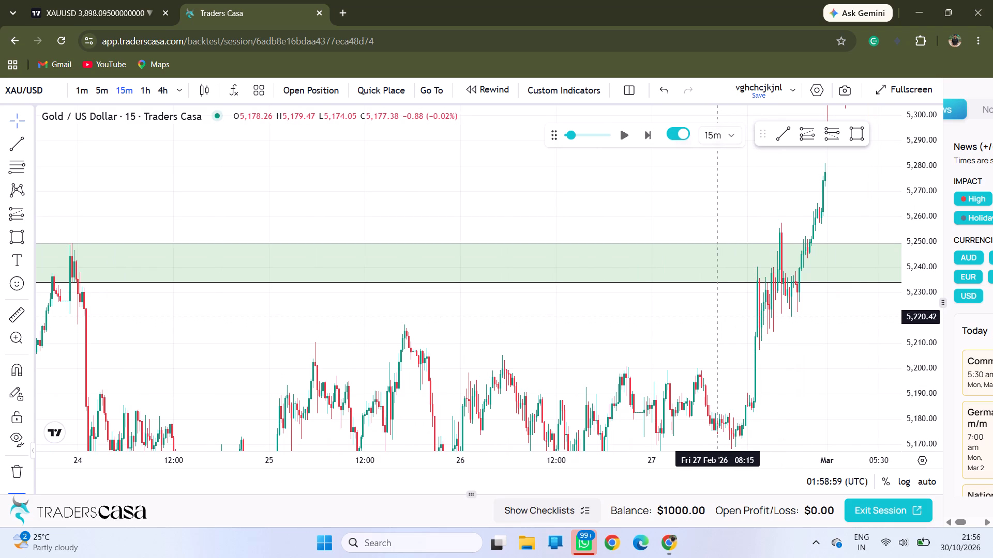
drag(717, 317, 681, 324)
drag(727, 340, 686, 345)
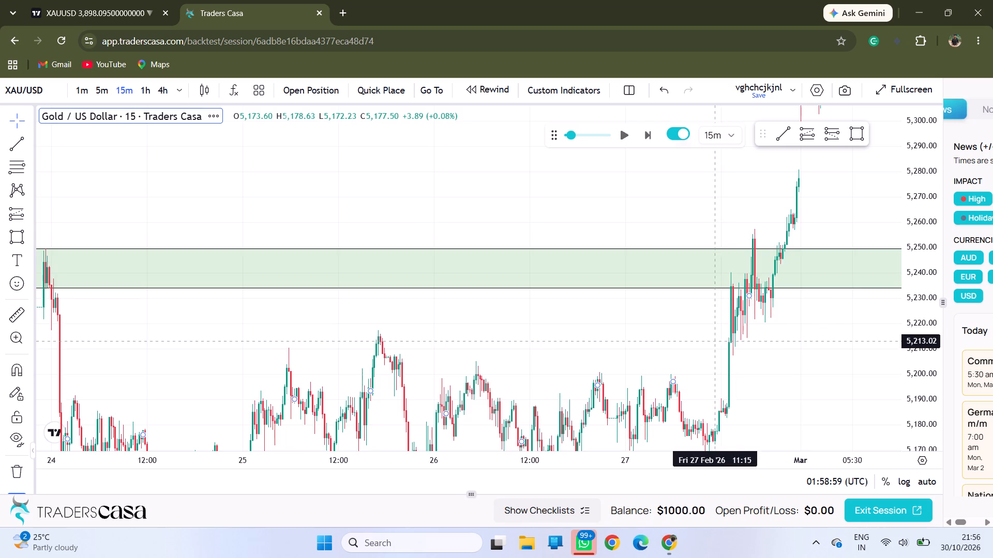
drag(686, 345, 532, 367)
drag(616, 384, 508, 401)
drag(535, 401, 492, 287)
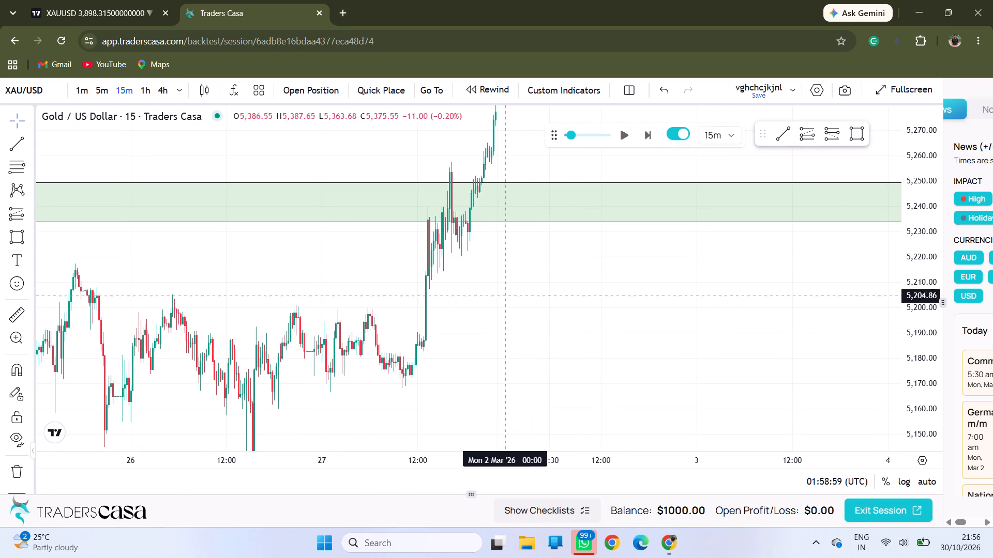
drag(569, 322, 706, 367)
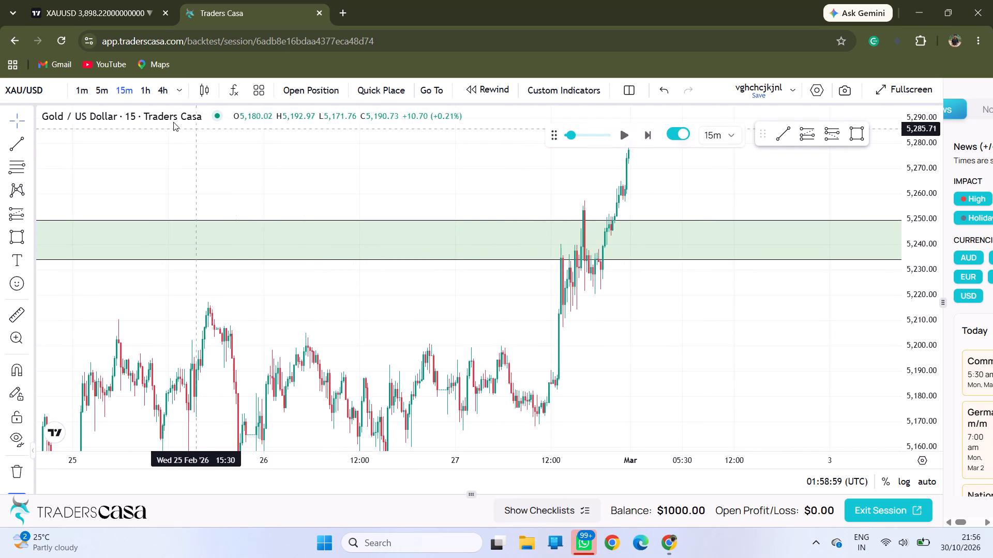
On the 1-hour timeframe, set the replay speed to 10 and advance the session to 2 March, 11:59:59 UTC.
click(141, 98)
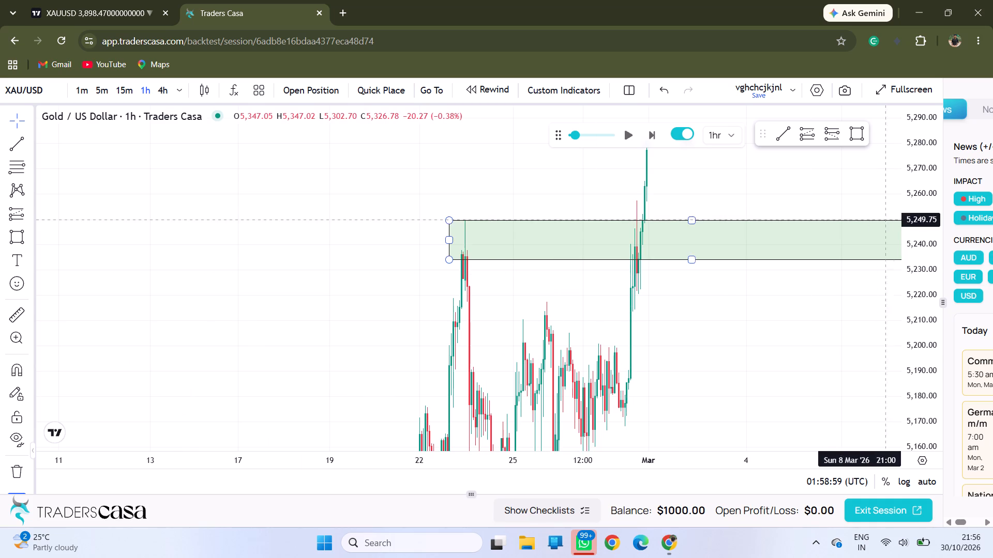
drag(912, 228, 916, 355)
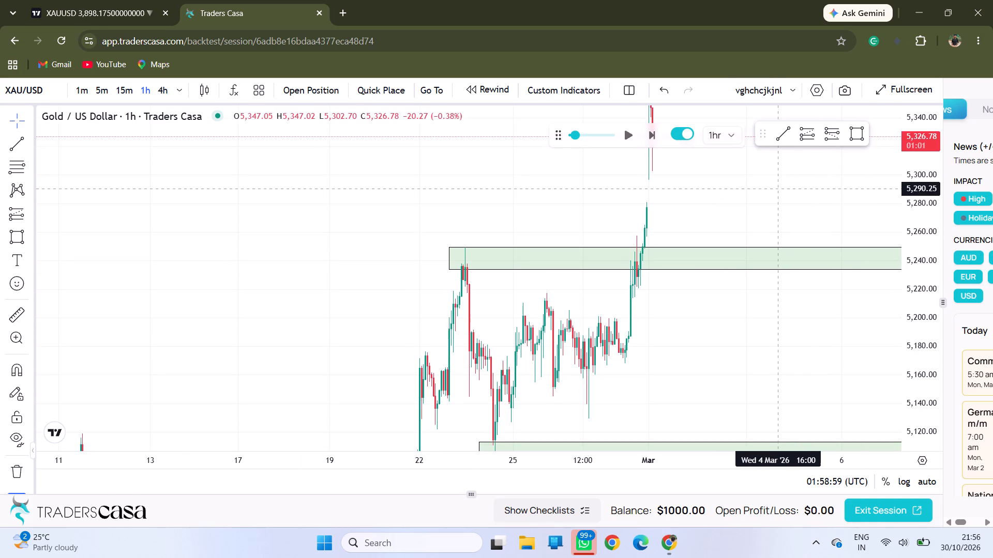
drag(772, 184, 648, 319)
drag(618, 297, 660, 290)
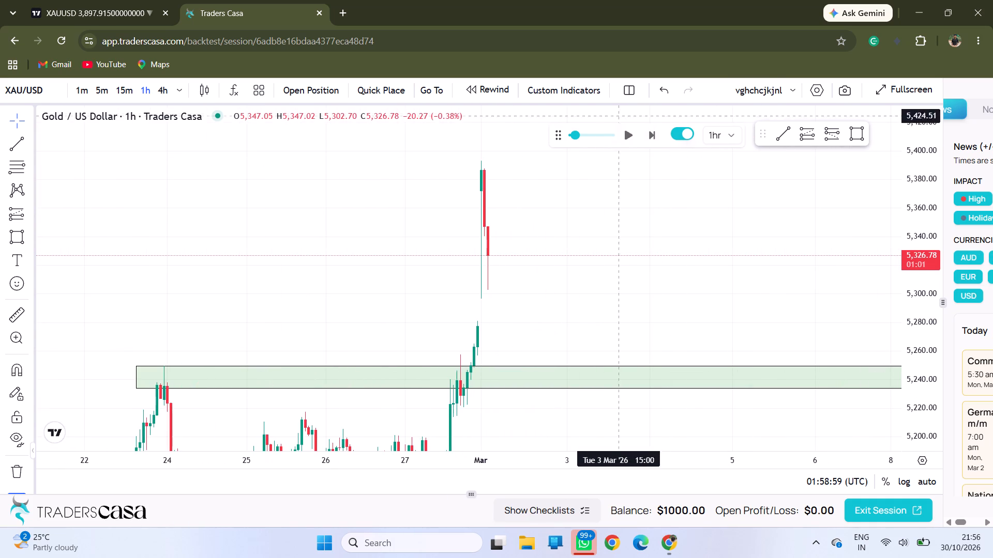
drag(574, 133, 639, 138)
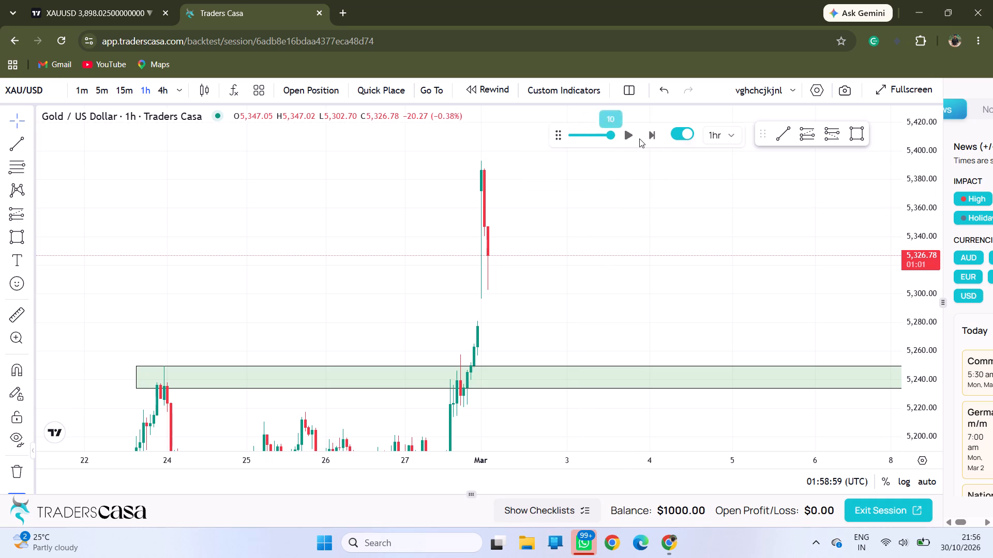
click(625, 138)
click(625, 138)
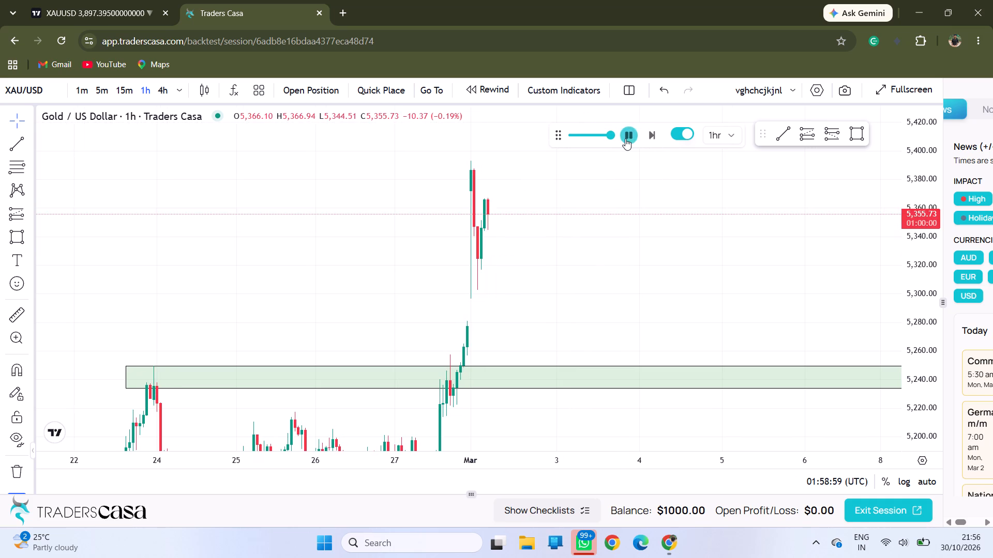
click(625, 138)
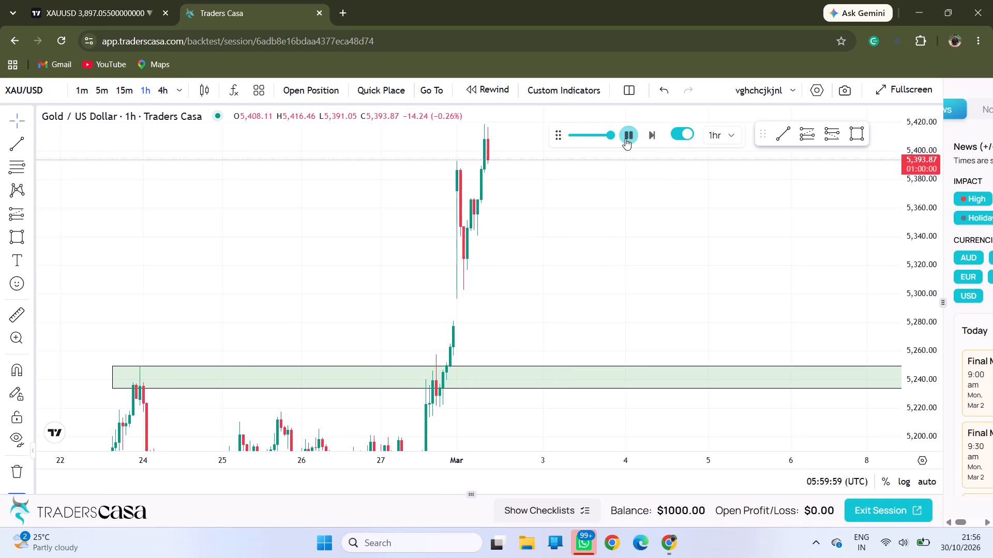
click(625, 138)
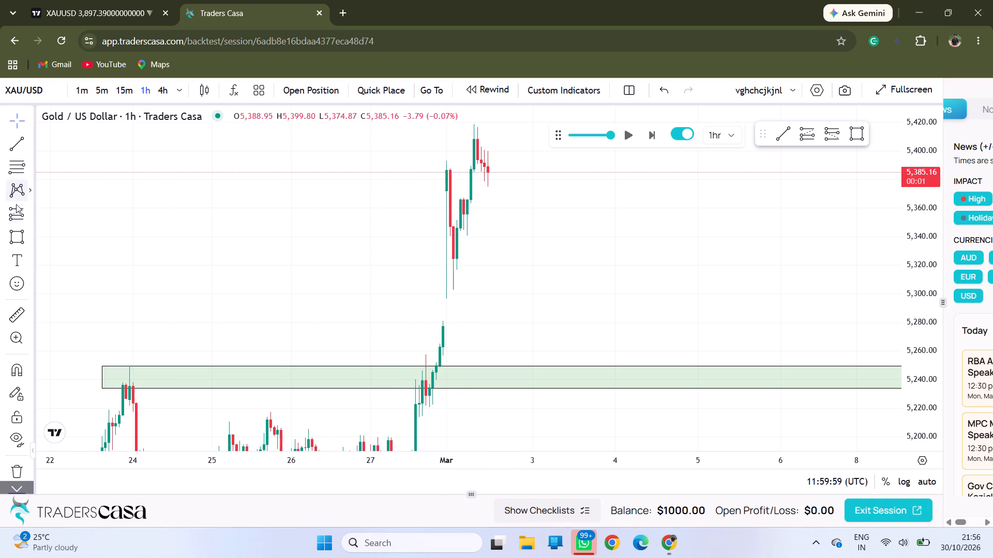
Draw a rectangle zone at the 2 March pullback low, from about 5,325 down to about 5,304, spanning 1 March 23:00 to 3 March 23:00.
click(21, 235)
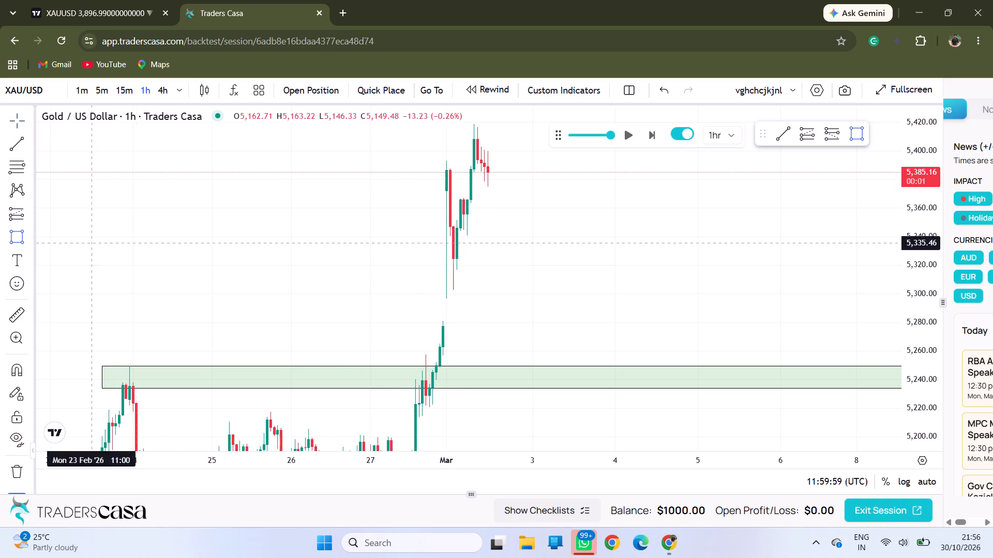
click(448, 259)
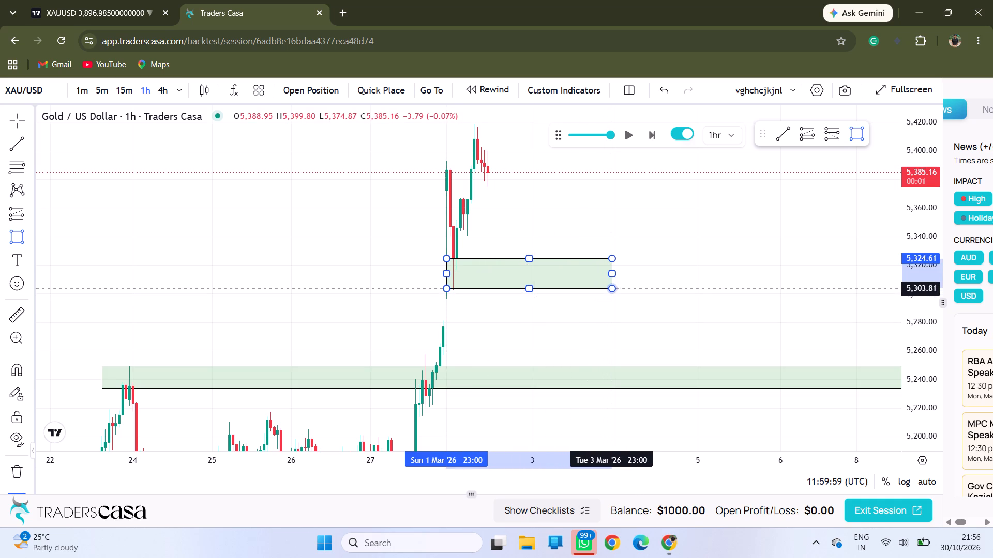
click(613, 288)
click(567, 218)
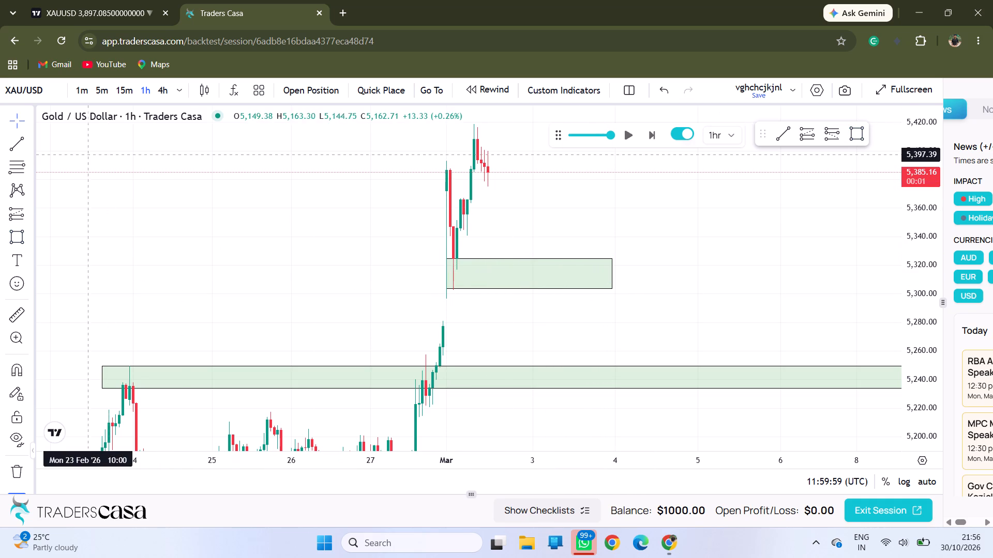
Draw a horizontal trend line at about 5,394 from the 1 March 23:00 candle's high to the 2 March 08:00 breakout candle.
click(20, 147)
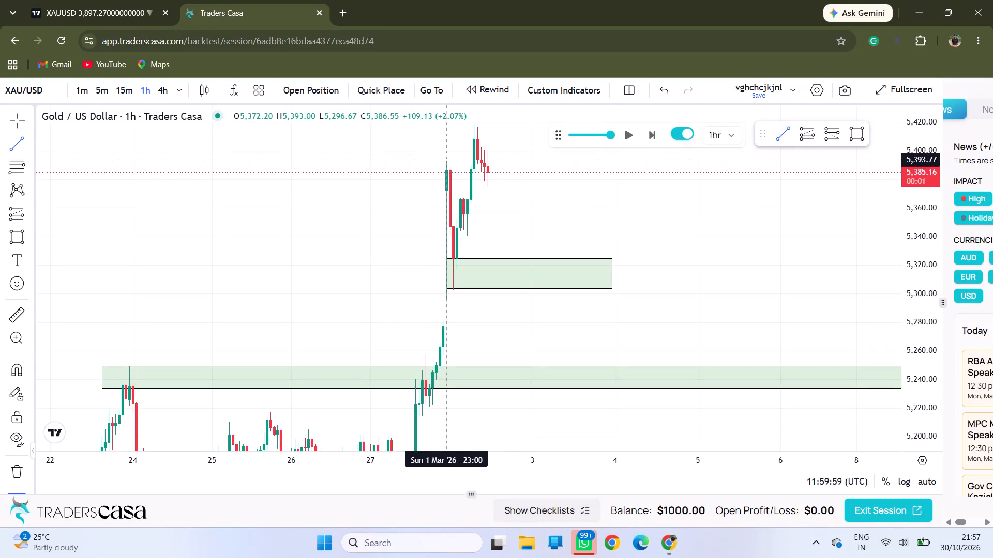
drag(446, 160, 478, 160)
click(478, 160)
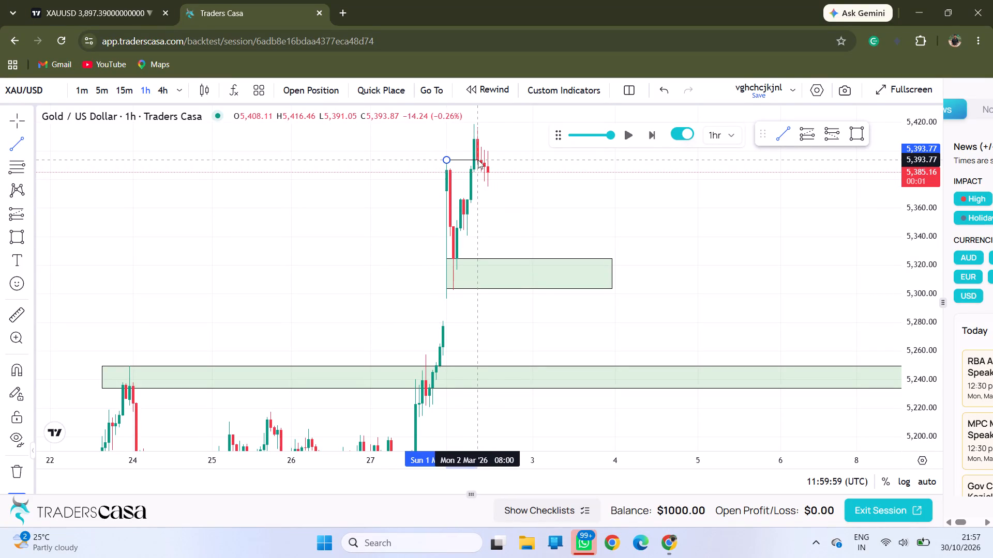
click(554, 199)
click(554, 199)
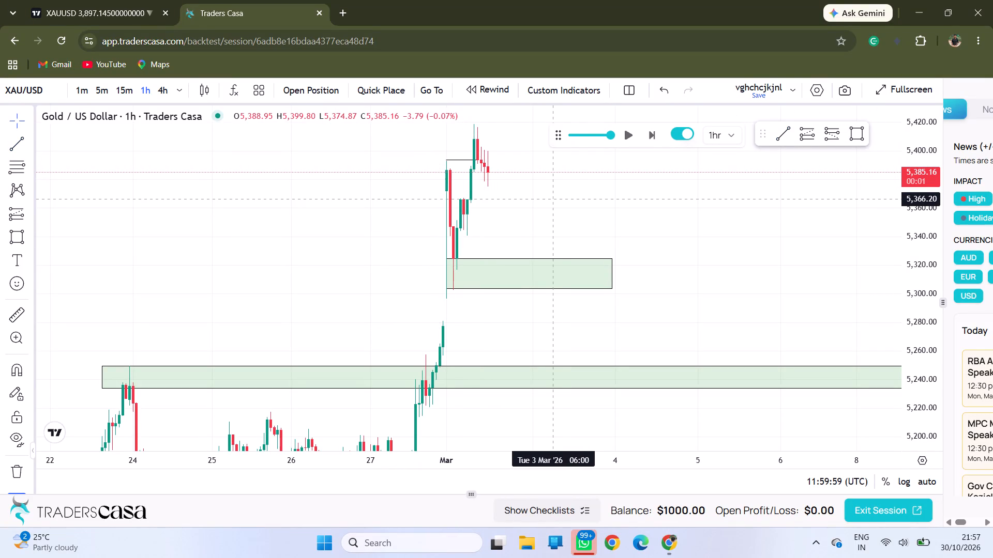
drag(571, 196, 554, 212)
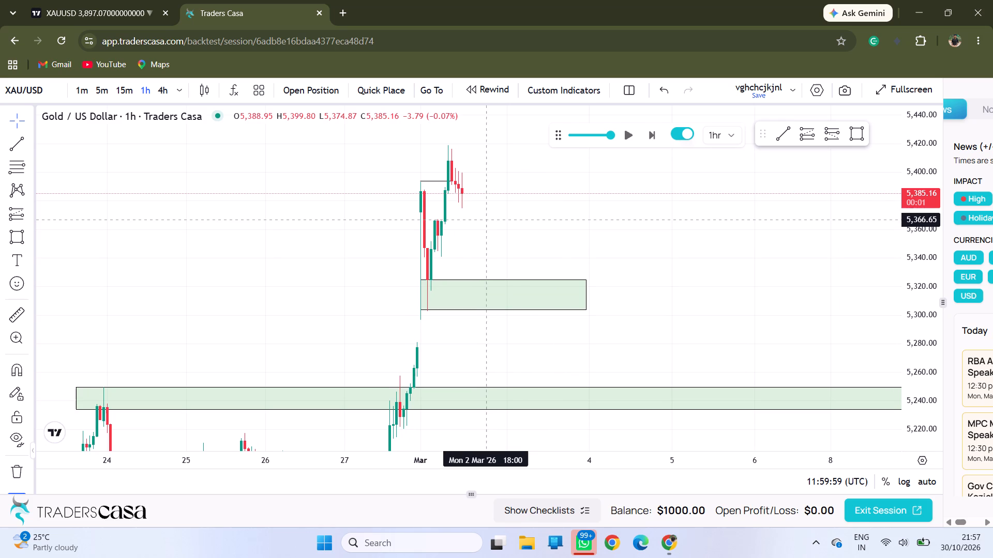
Replay the 1-hour chart and pause the session at 2 March, 20:59:59 UTC.
click(624, 132)
click(624, 132)
click(624, 132)
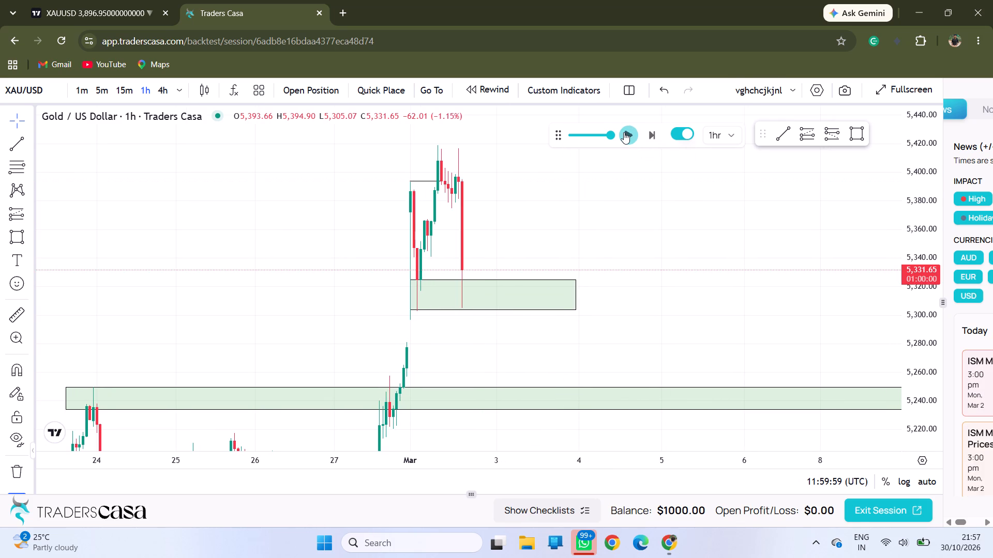
click(624, 132)
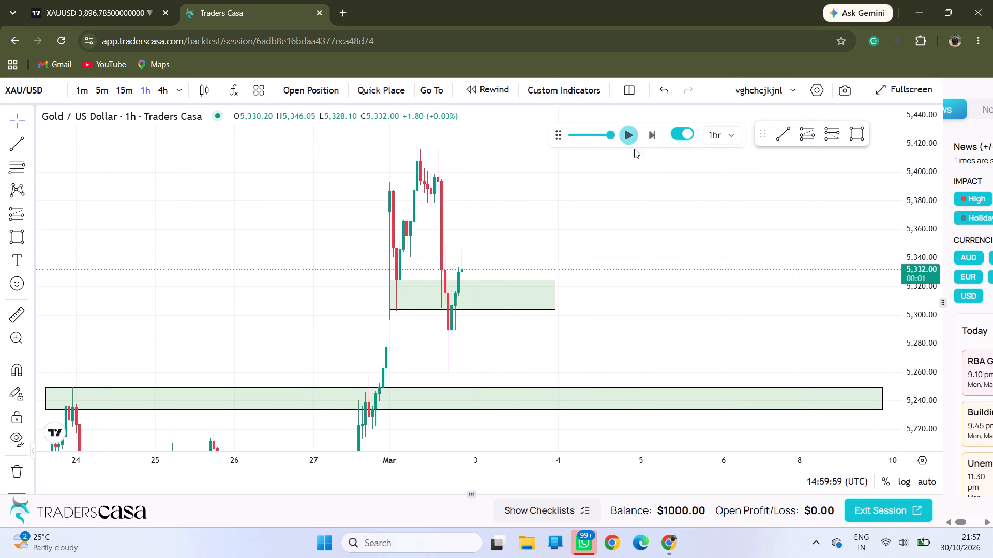
Review price around the 2 March pullback zone and advance the replay to 3 March, 11:59:59 UTC.
drag(546, 253, 727, 242)
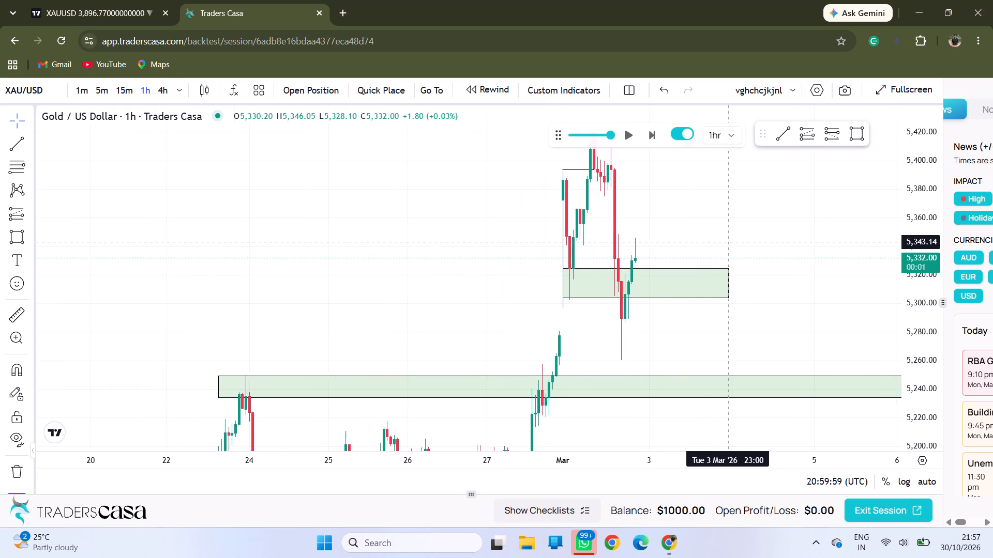
drag(727, 242, 690, 217)
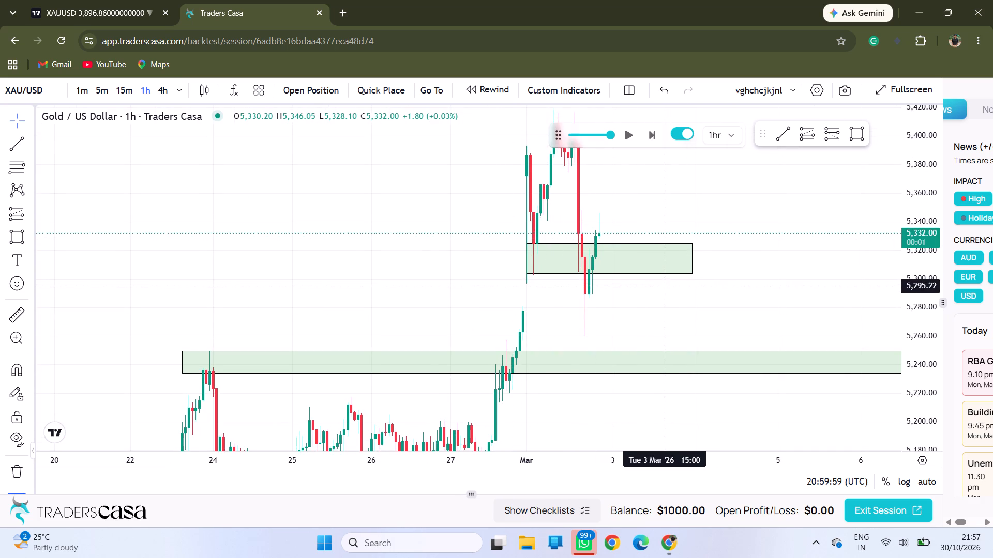
drag(667, 286, 610, 287)
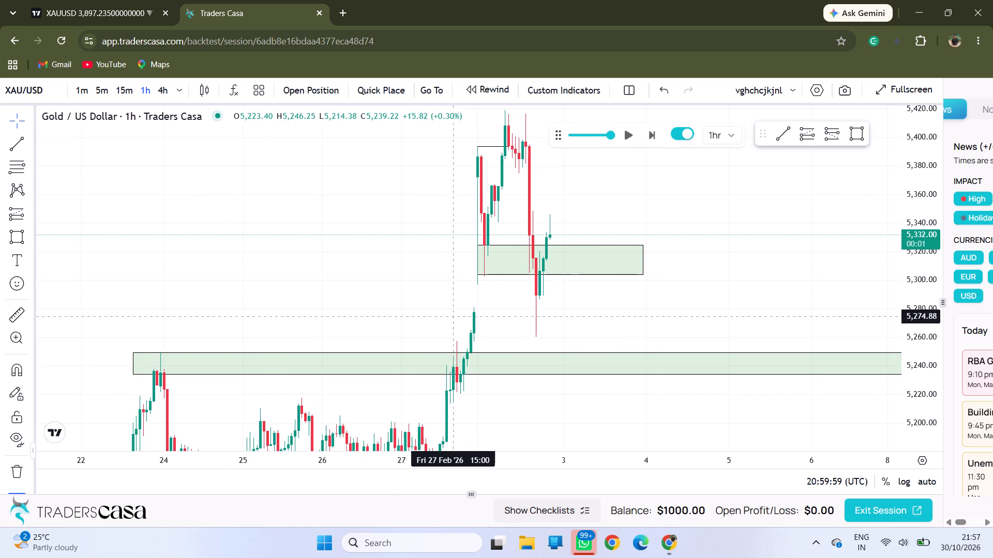
drag(431, 318, 592, 254)
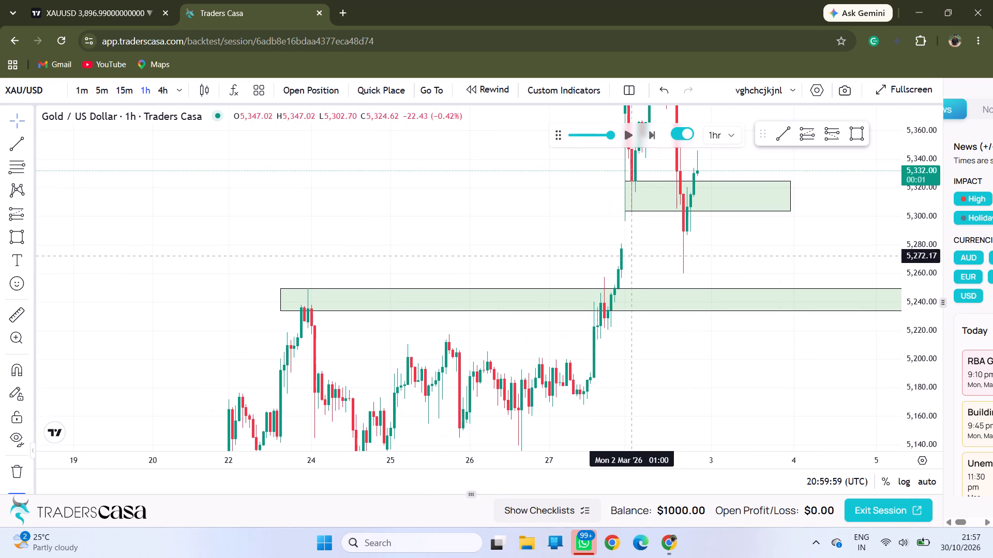
drag(731, 249, 628, 258)
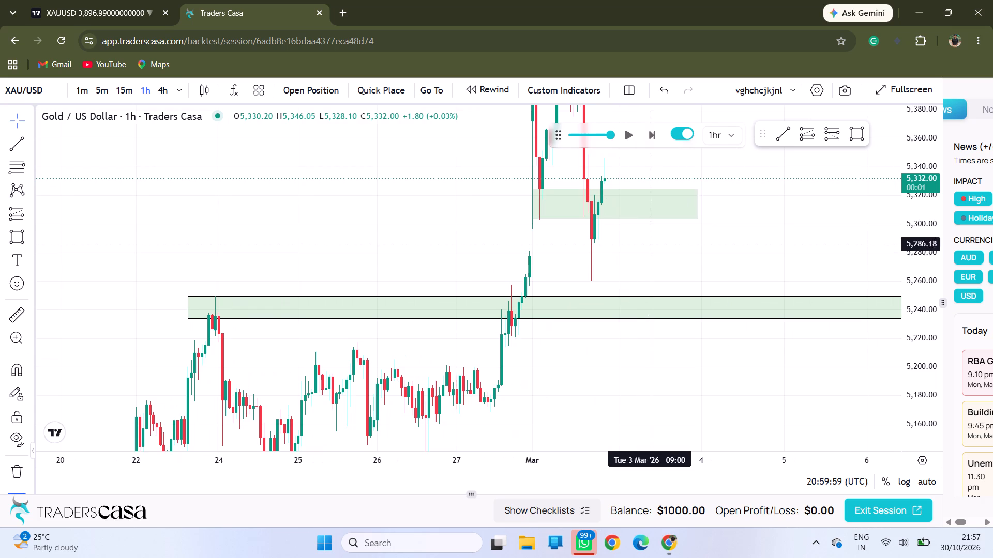
click(627, 134)
click(627, 134)
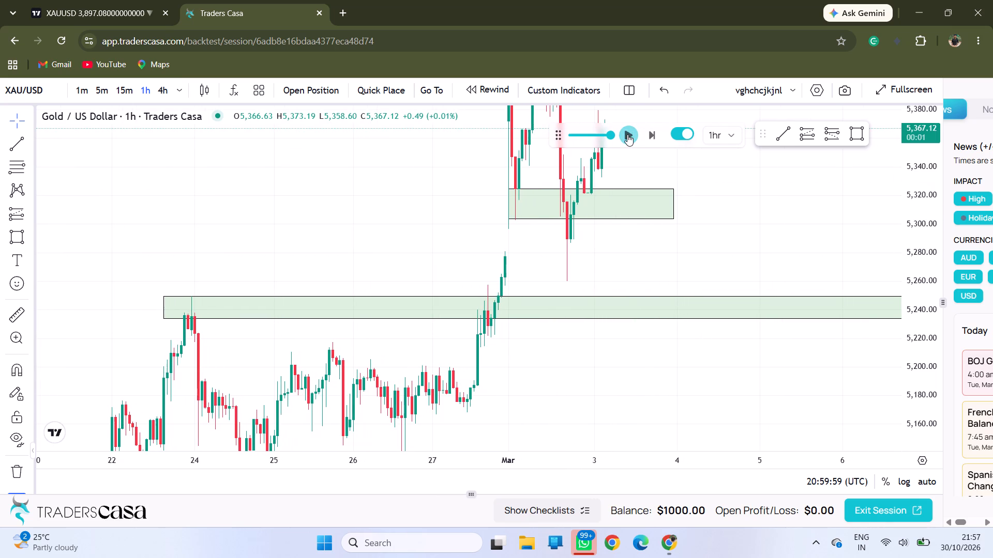
click(627, 134)
click(627, 134)
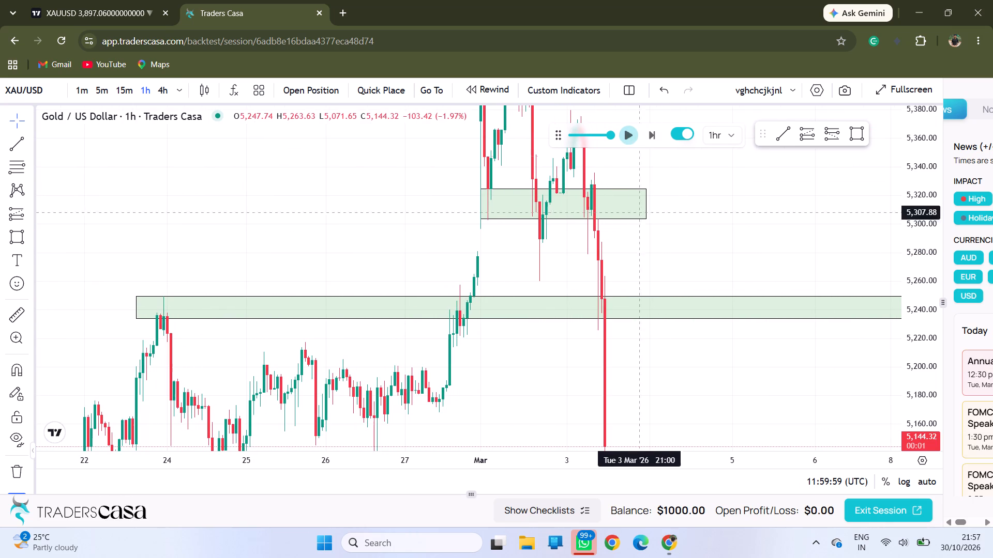
Check the 3 March drop against the lower zones and advance the replay to 5 March, 04:59:59 UTC.
drag(649, 379, 678, 212)
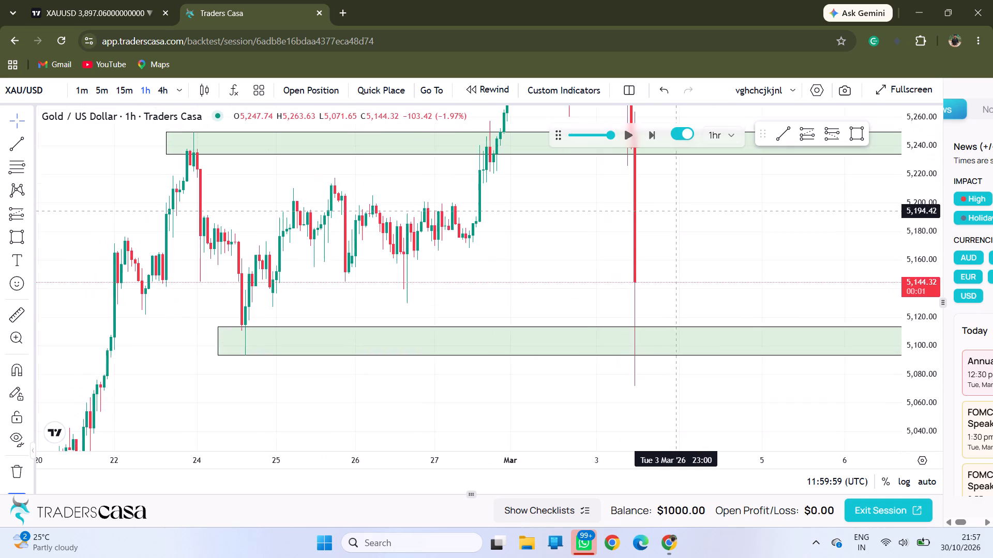
drag(678, 212, 678, 213)
drag(931, 240, 931, 242)
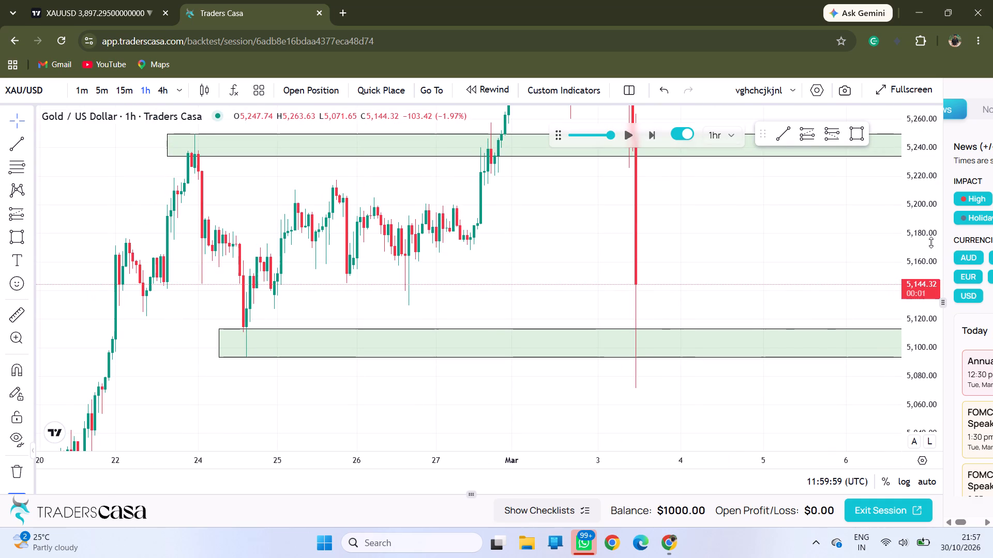
drag(931, 242, 932, 376)
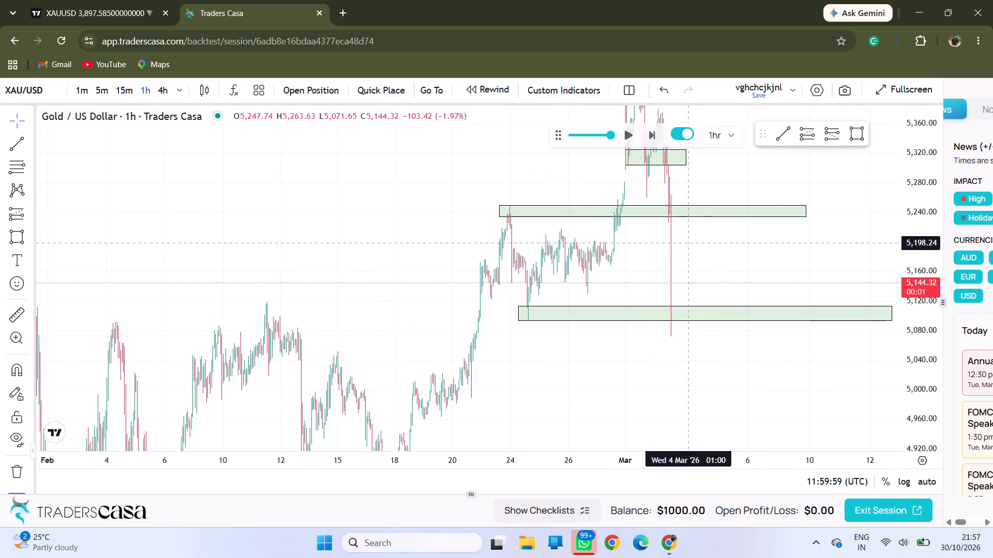
drag(688, 243, 538, 267)
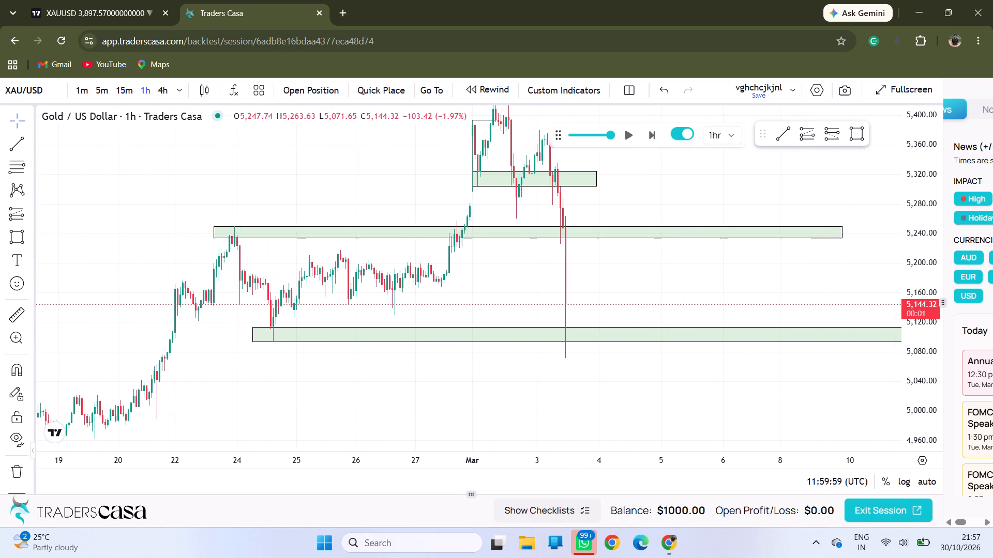
click(627, 133)
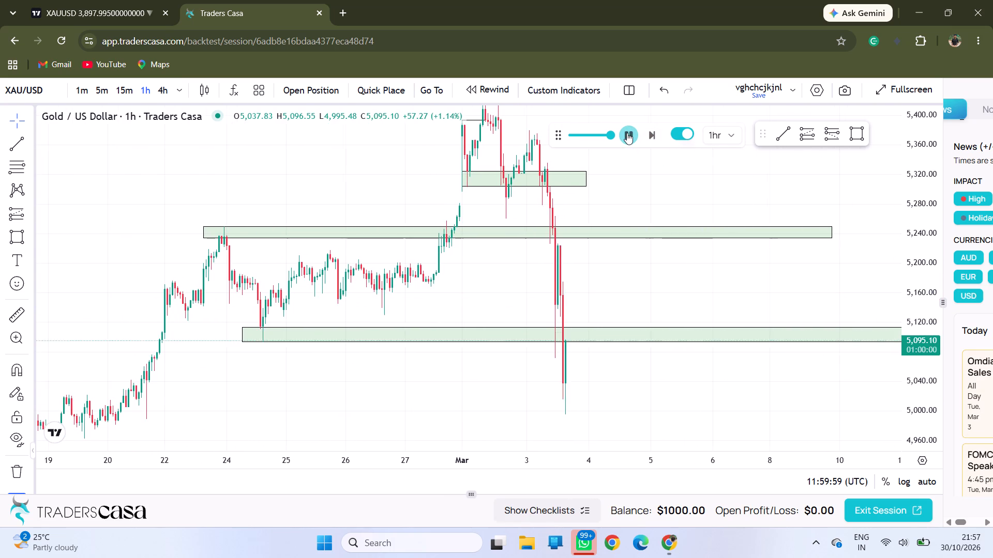
click(627, 133)
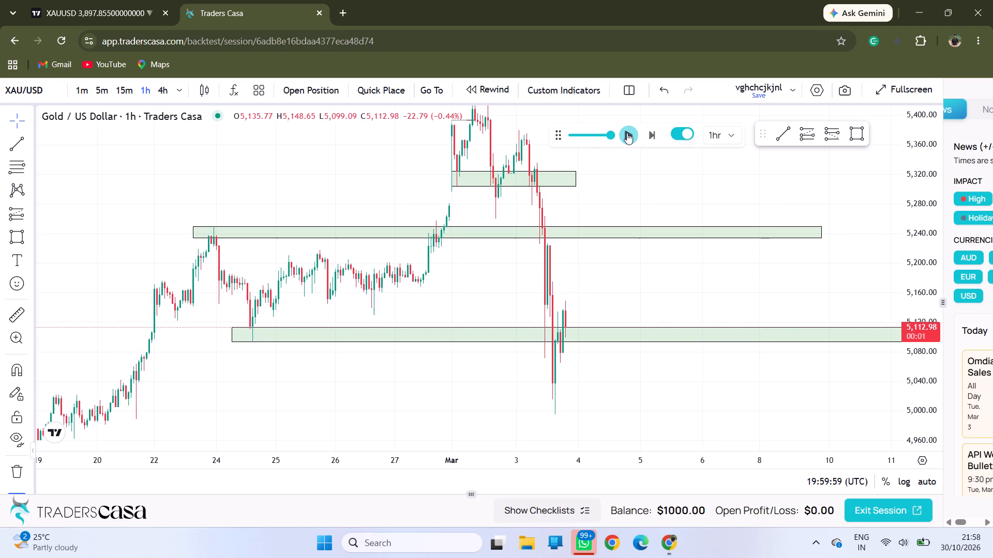
click(627, 133)
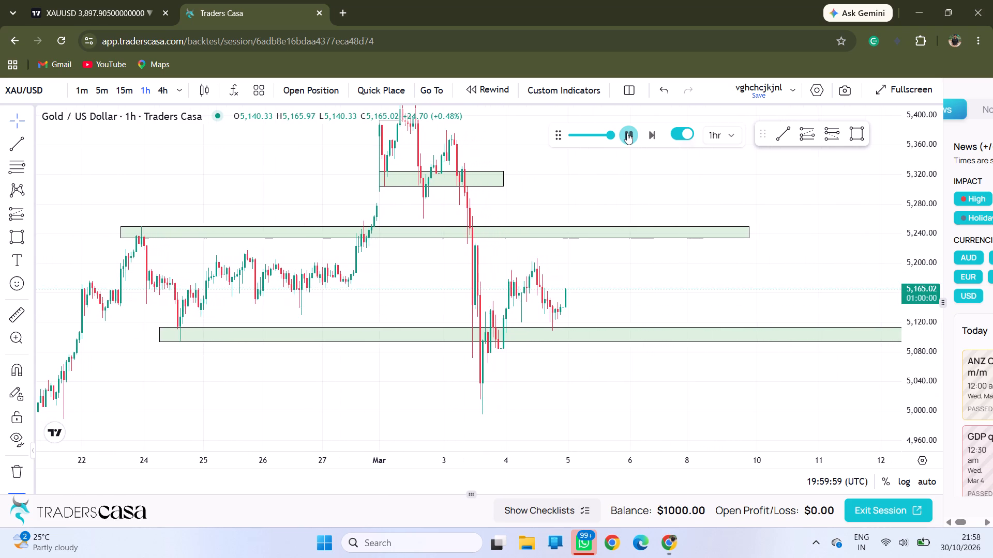
click(627, 133)
Examine the hourly structure from the late-February consolidation through the 3 March sell-off and the recovery up to 5 March.
drag(529, 196, 529, 198)
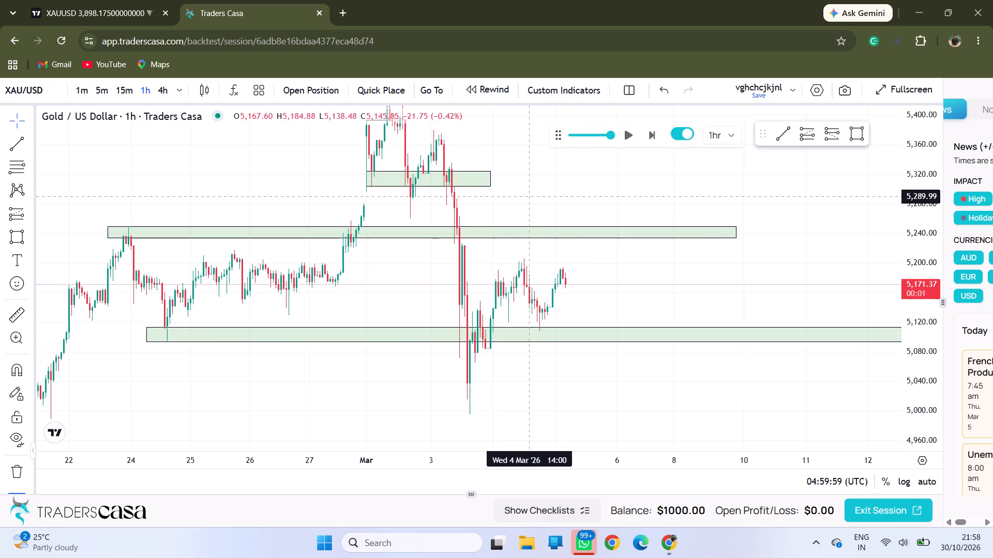
drag(529, 198, 586, 261)
drag(556, 248, 539, 202)
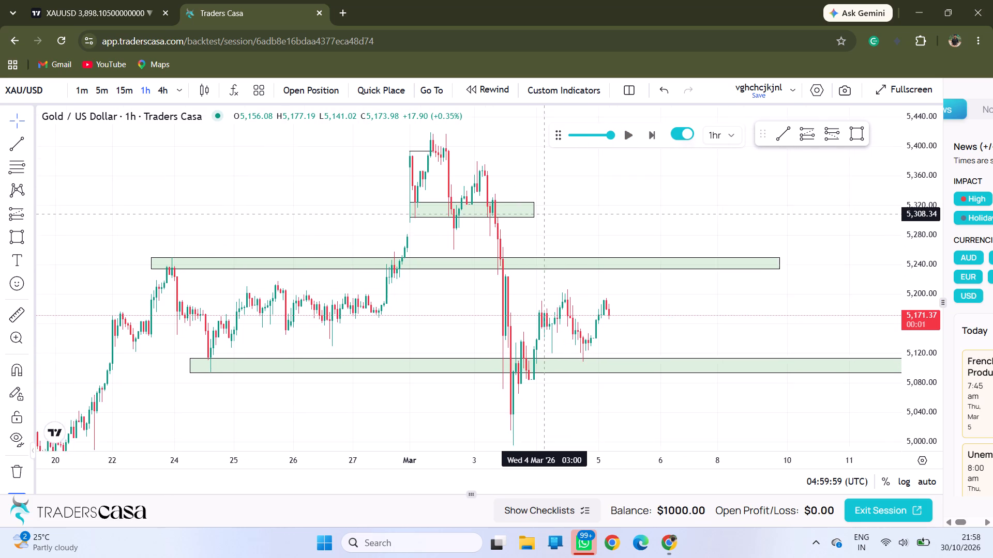
drag(539, 202, 539, 200)
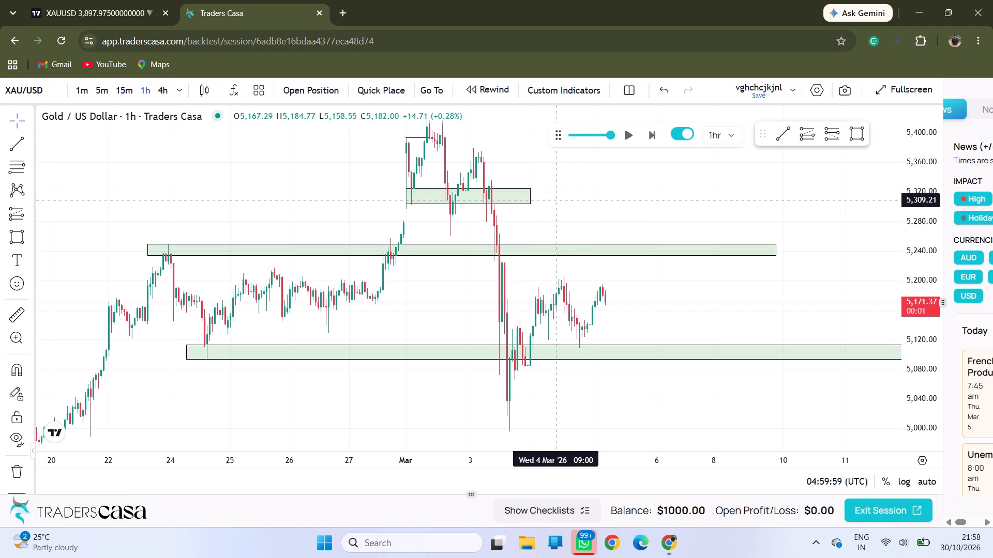
drag(566, 198, 571, 257)
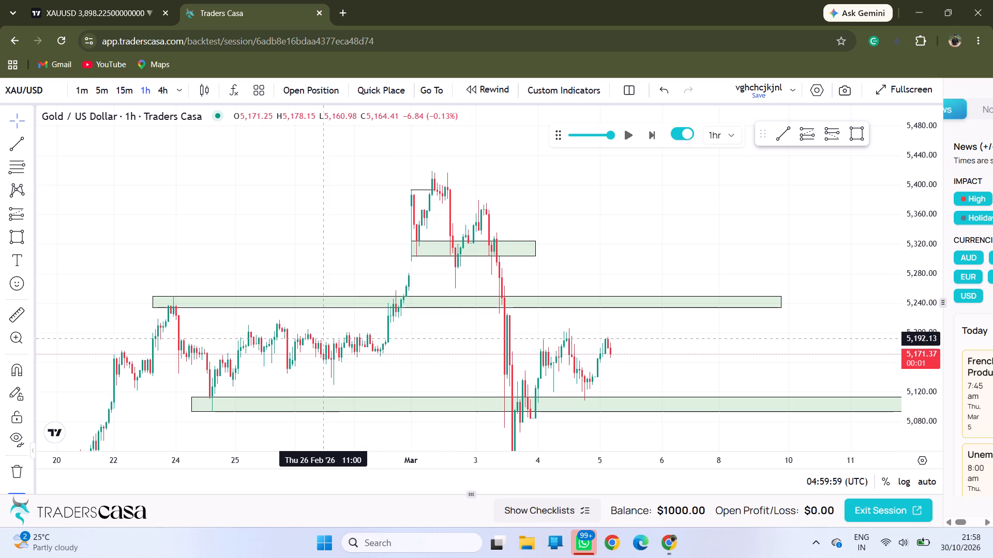
drag(323, 339, 469, 292)
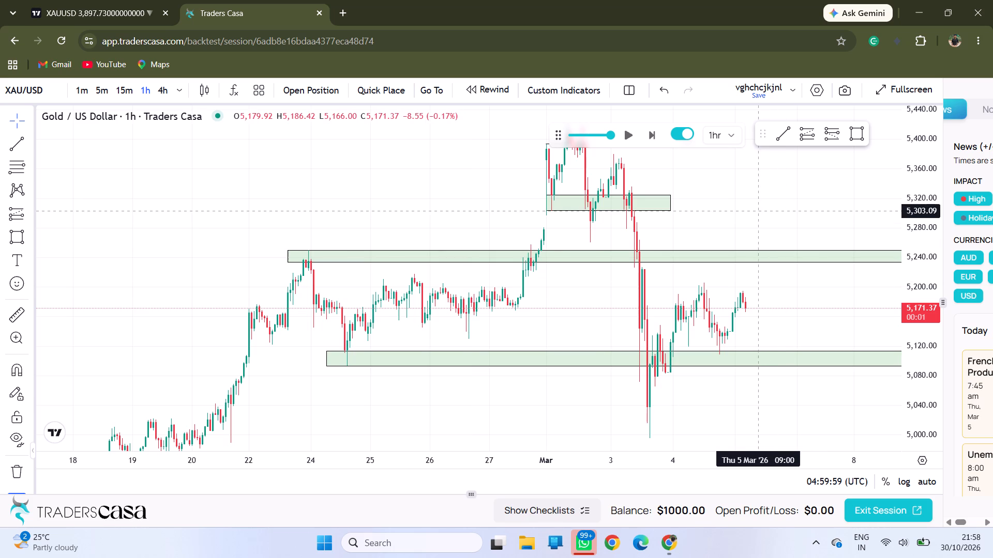
drag(759, 211, 649, 274)
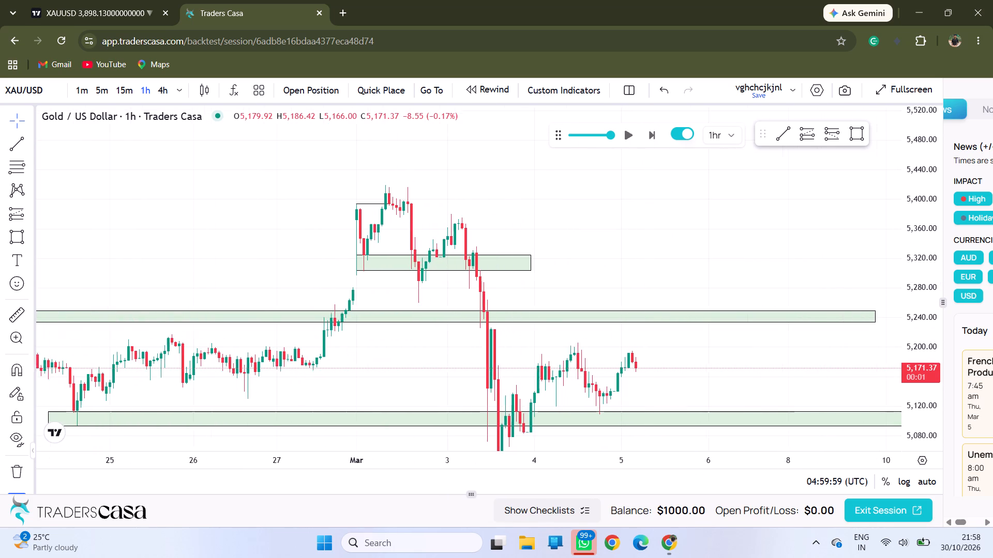
drag(718, 361, 652, 288)
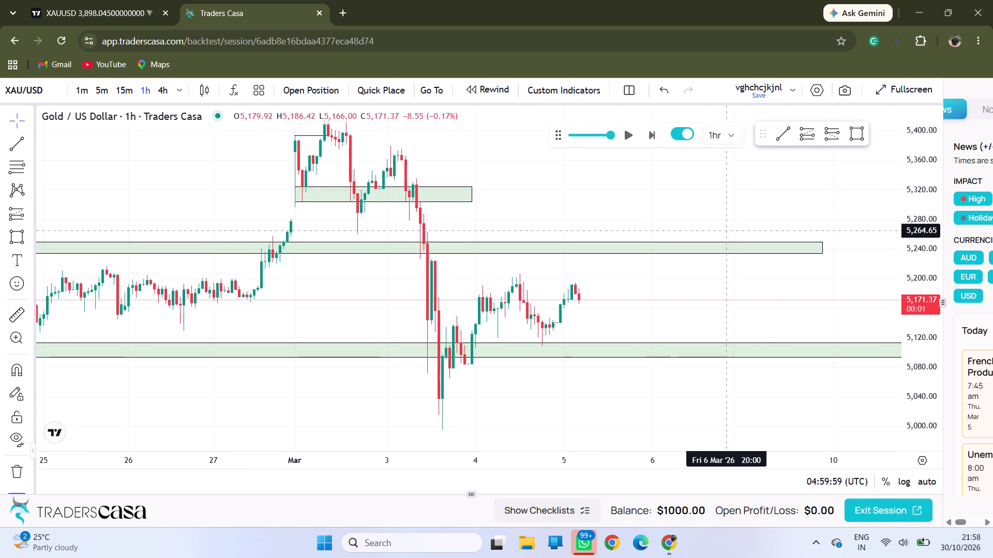
Advance the replay to 10 March, 18:59:59 UTC.
click(624, 132)
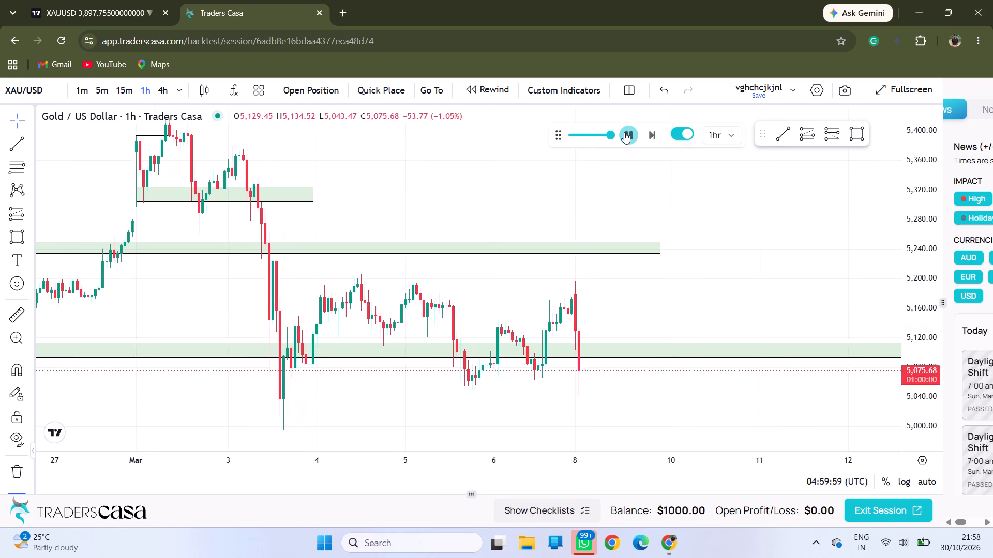
click(624, 132)
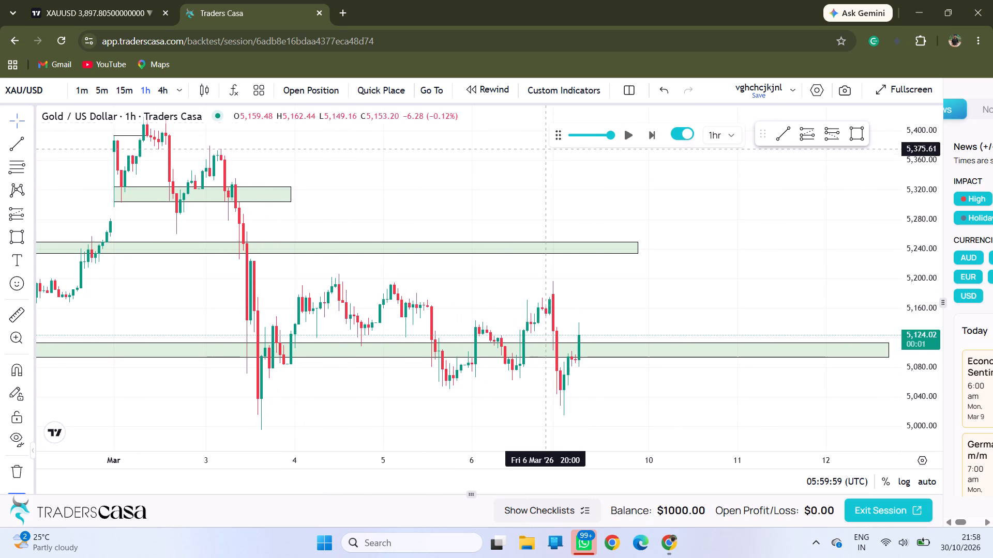
click(631, 136)
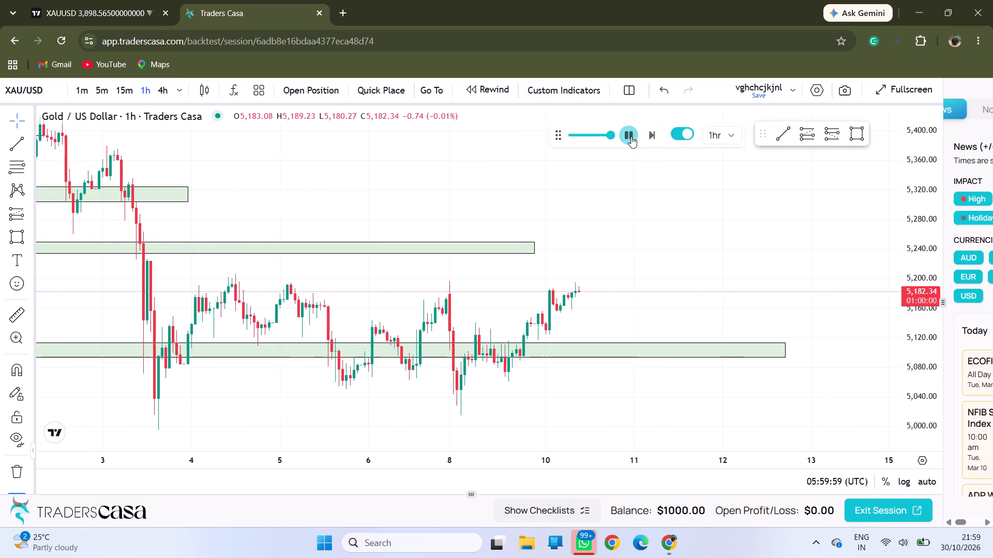
click(631, 137)
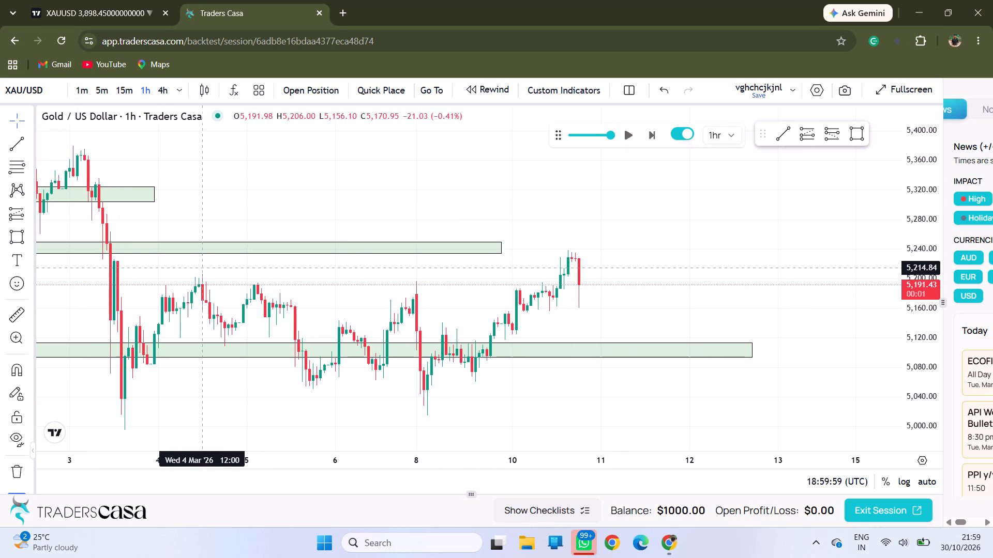
Draw a thin rectangle zone from about 5,228 down to about 5,224, spanning 3 March 11:00 to 11 March 14:00.
click(12, 239)
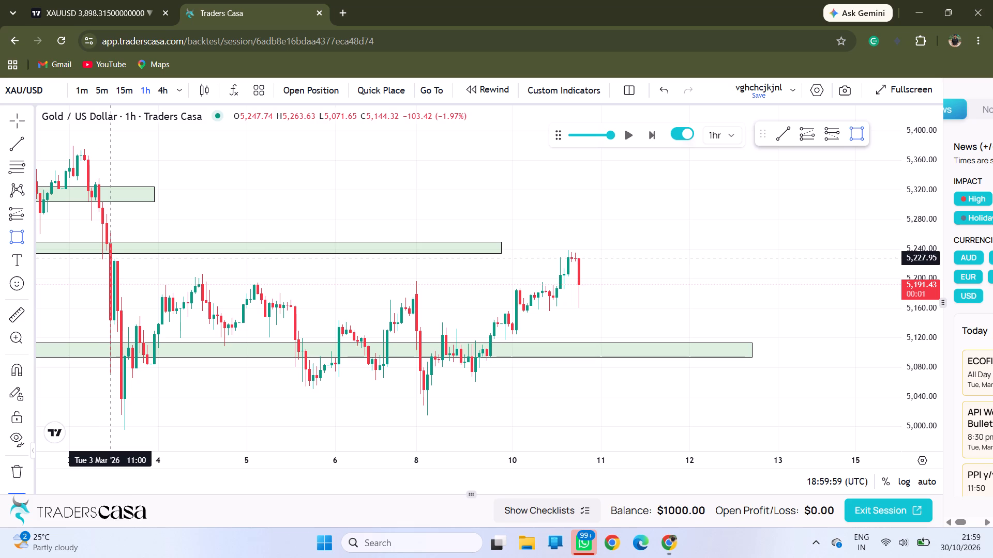
drag(110, 258, 298, 261)
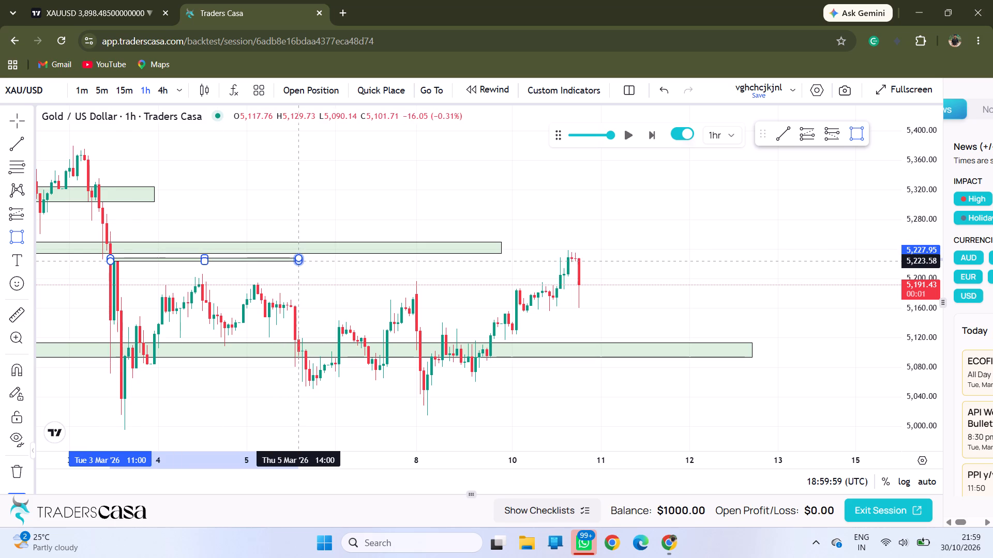
drag(298, 261, 299, 261)
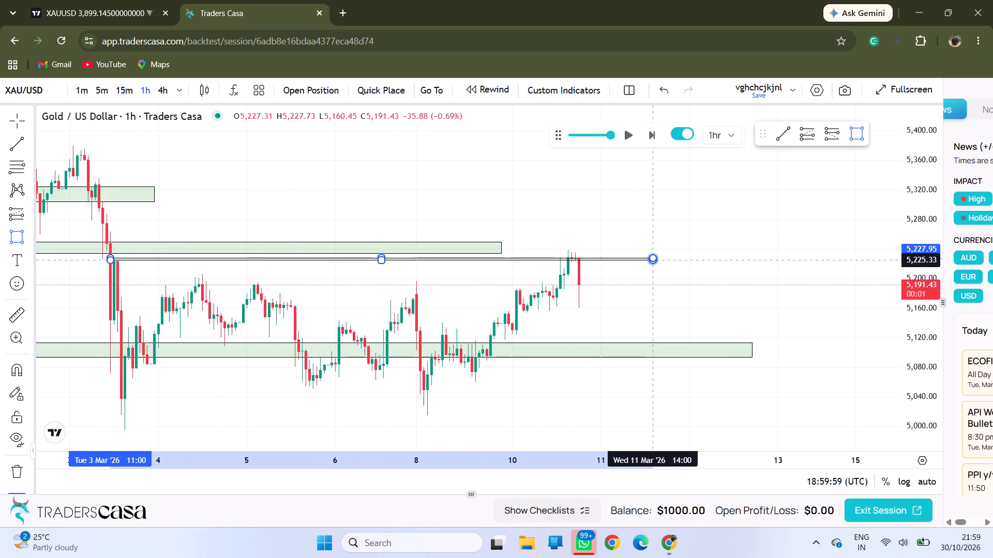
click(652, 261)
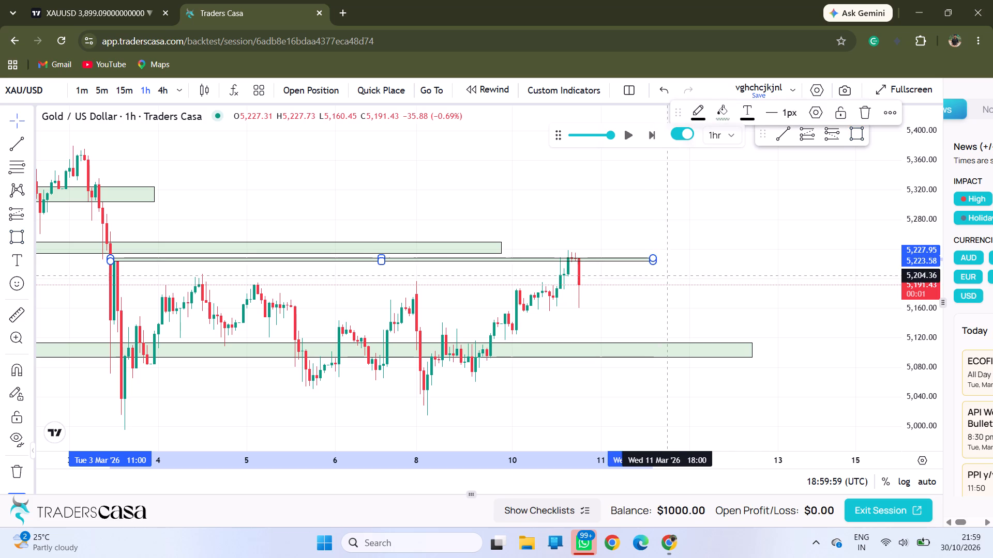
Replay price beyond the new thin zone and pause the session on 12 March.
drag(706, 300, 751, 266)
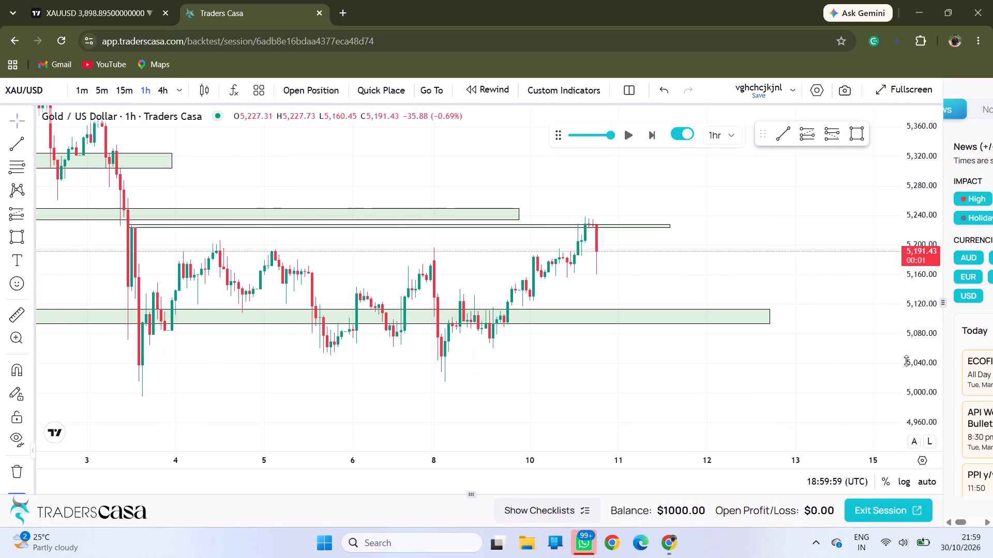
drag(912, 370, 876, 184)
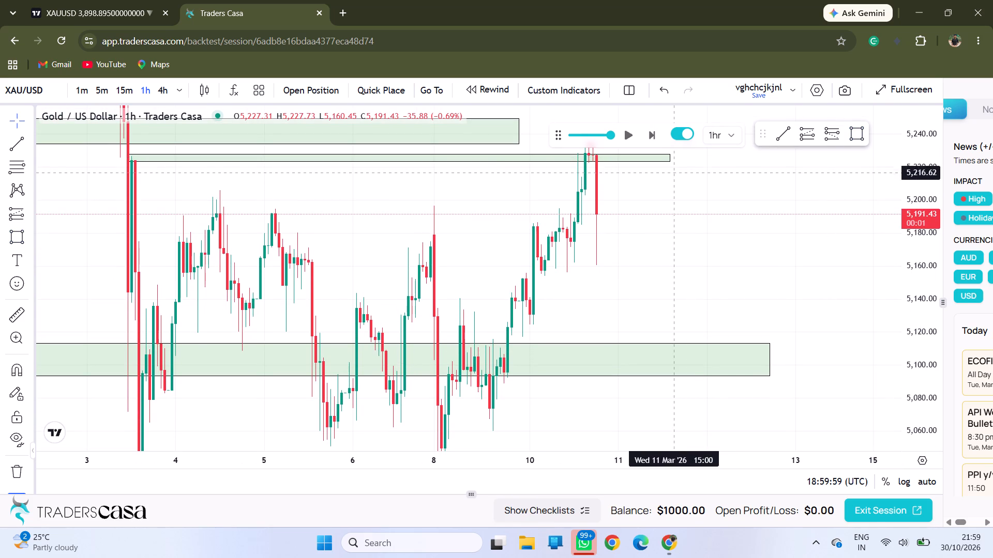
click(633, 136)
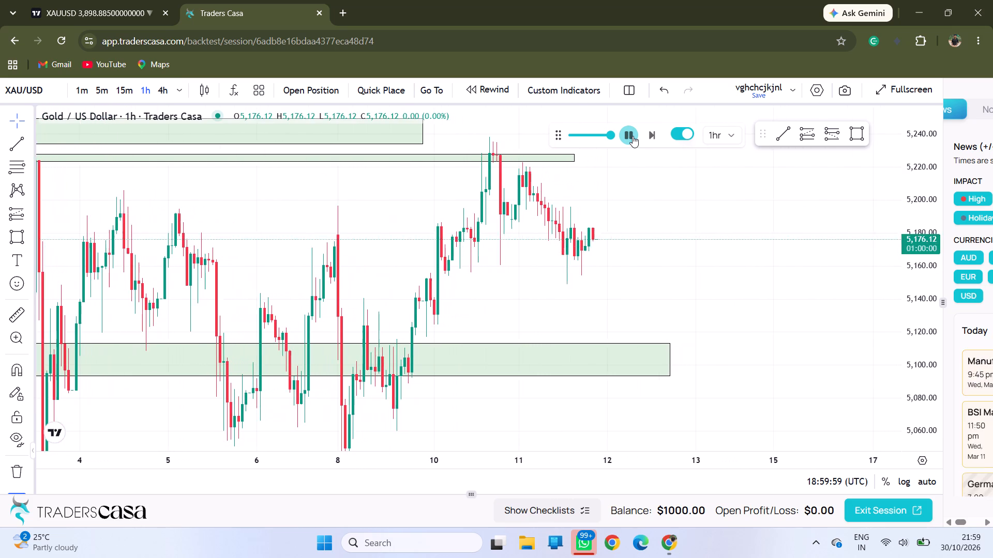
click(633, 136)
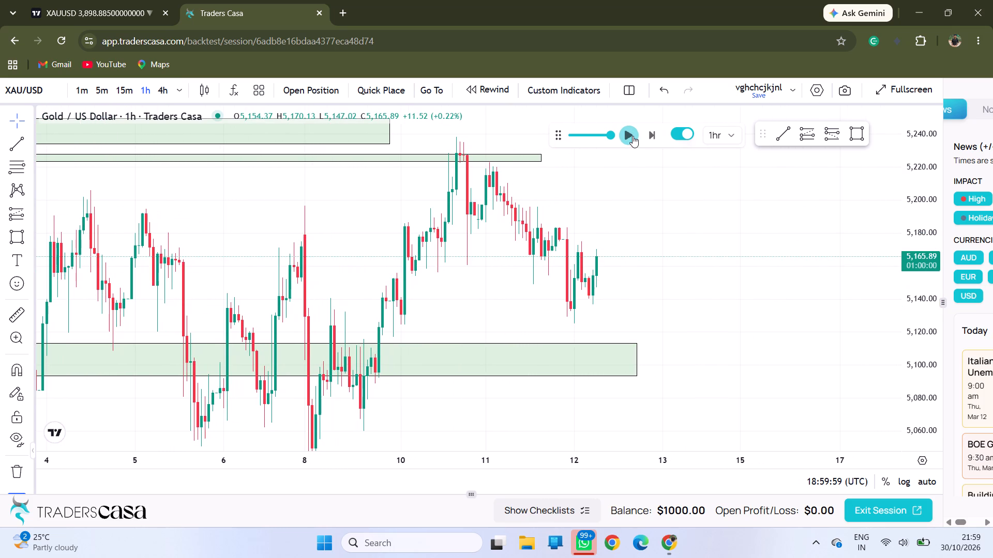
Replay the hourly gold price from 12 March past the lower demand zone and pause at 18 March, 17:59:59 UTC.
drag(542, 228, 771, 255)
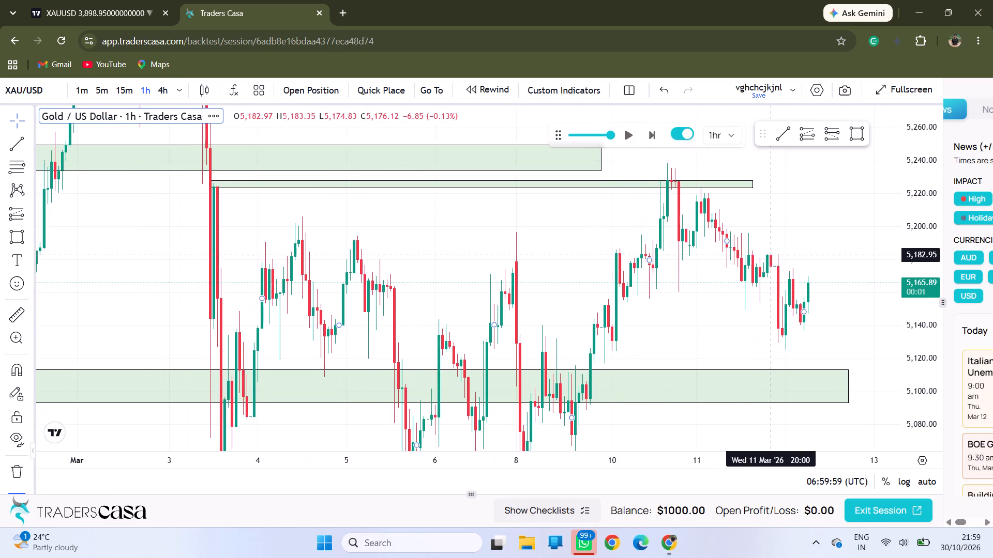
drag(771, 255, 736, 256)
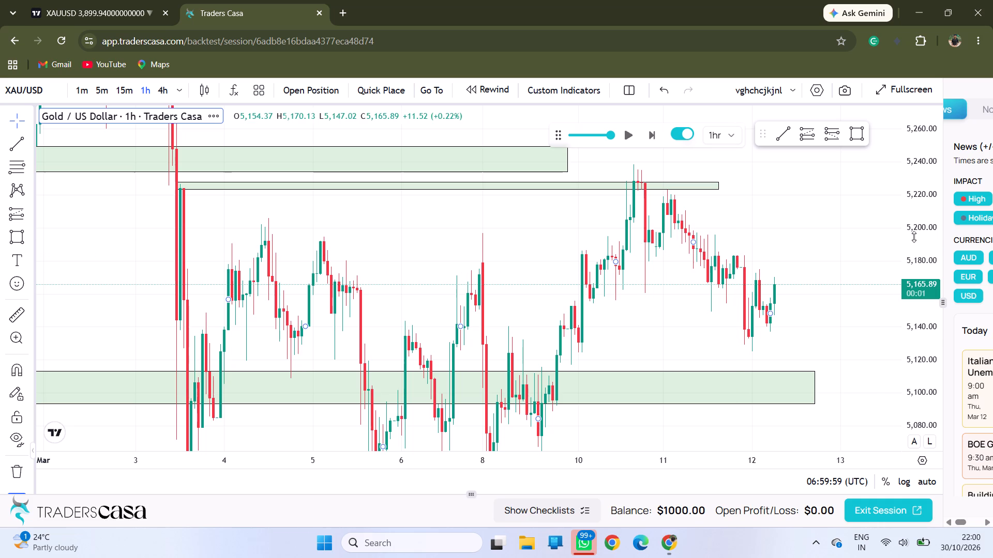
drag(914, 236, 923, 378)
drag(664, 386, 655, 384)
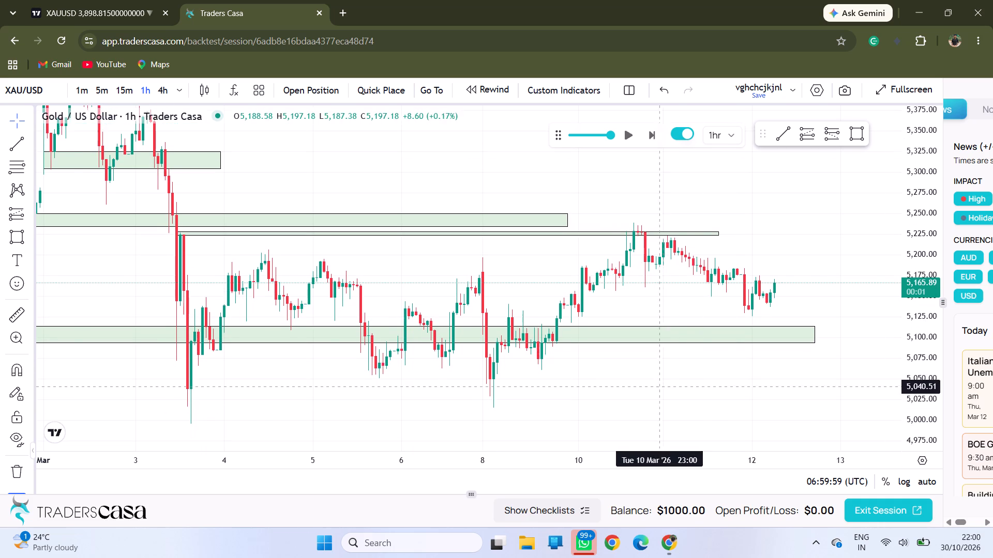
drag(655, 384, 494, 304)
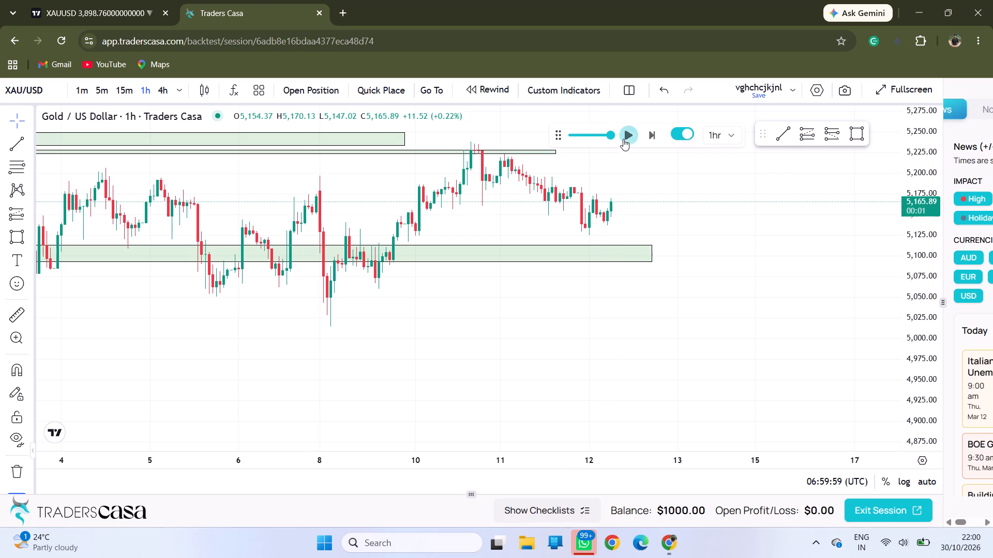
click(623, 132)
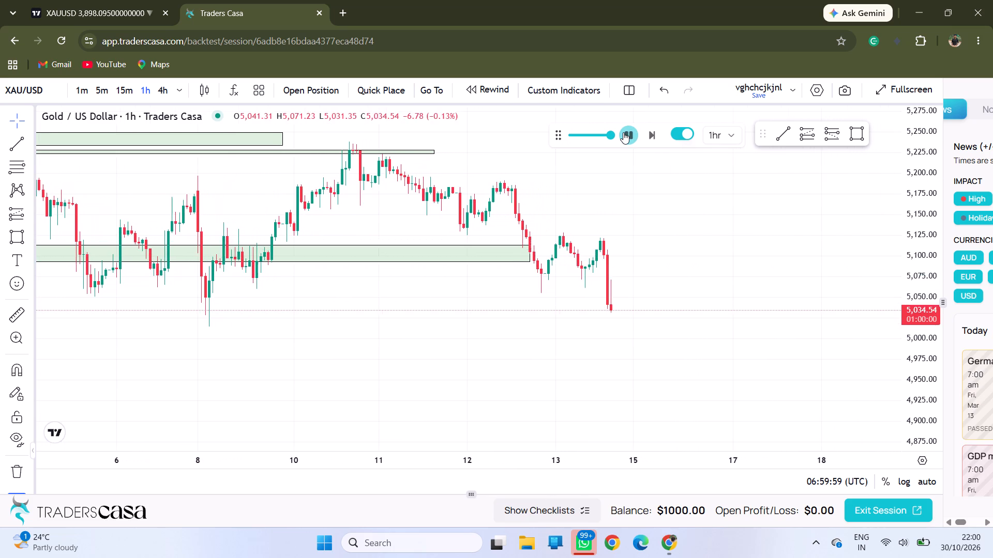
click(623, 132)
click(623, 132)
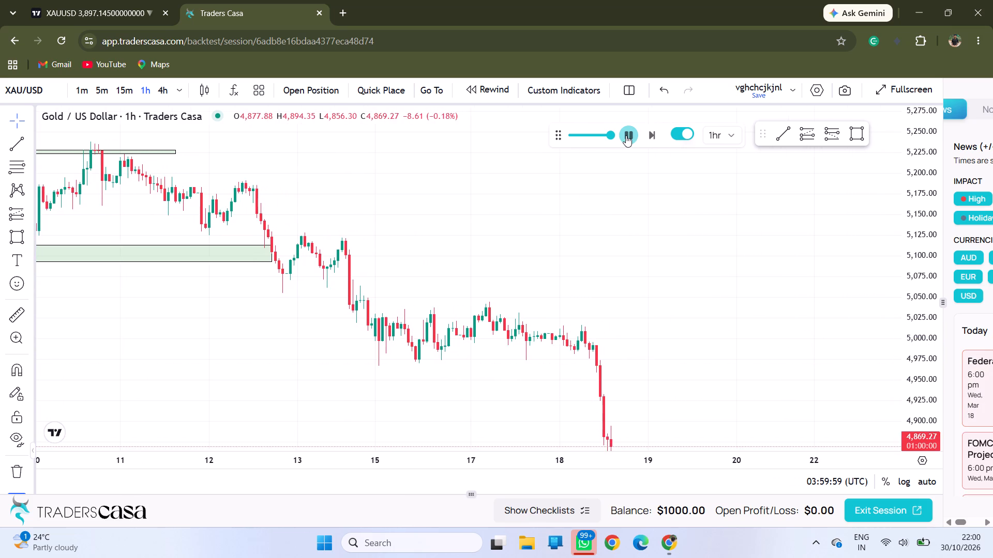
click(626, 135)
drag(605, 397, 575, 315)
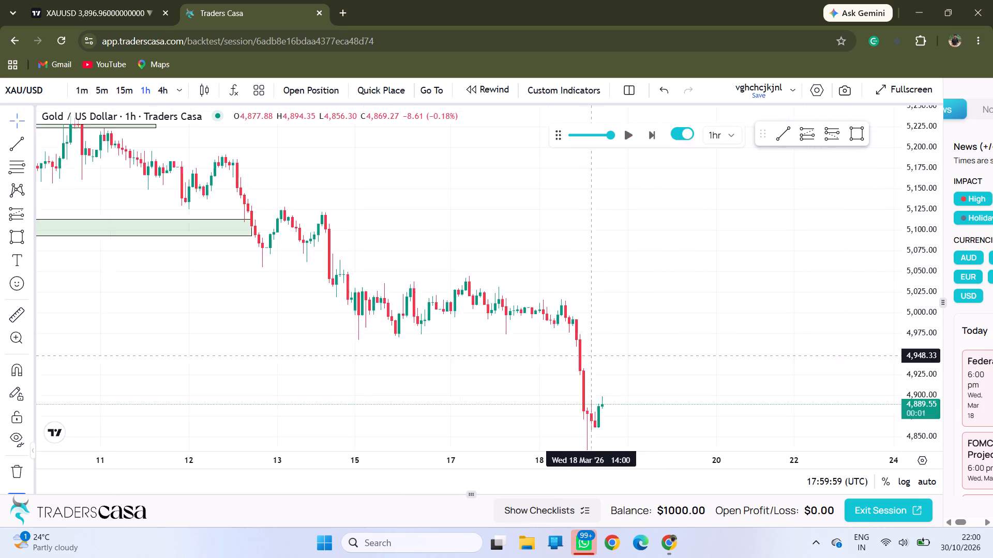
drag(575, 315, 576, 281)
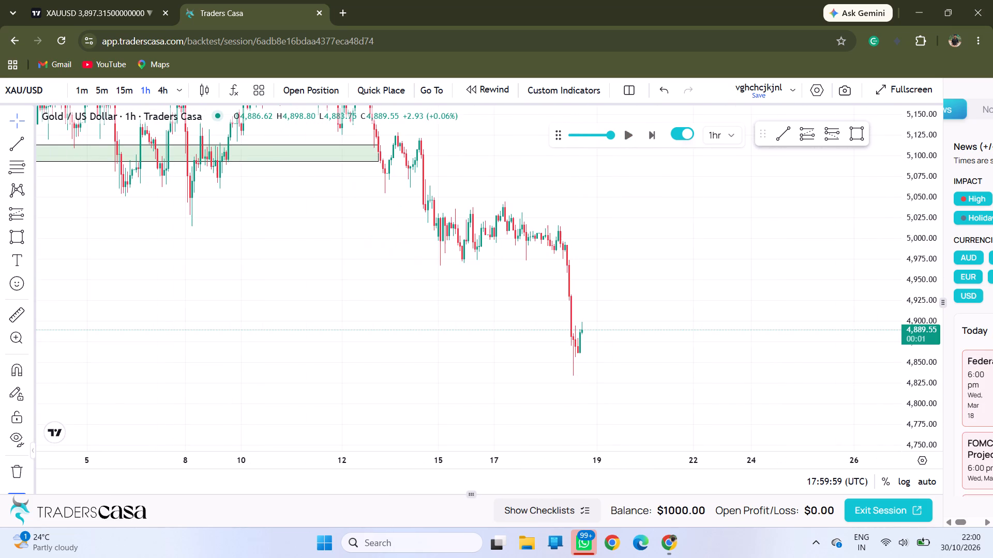
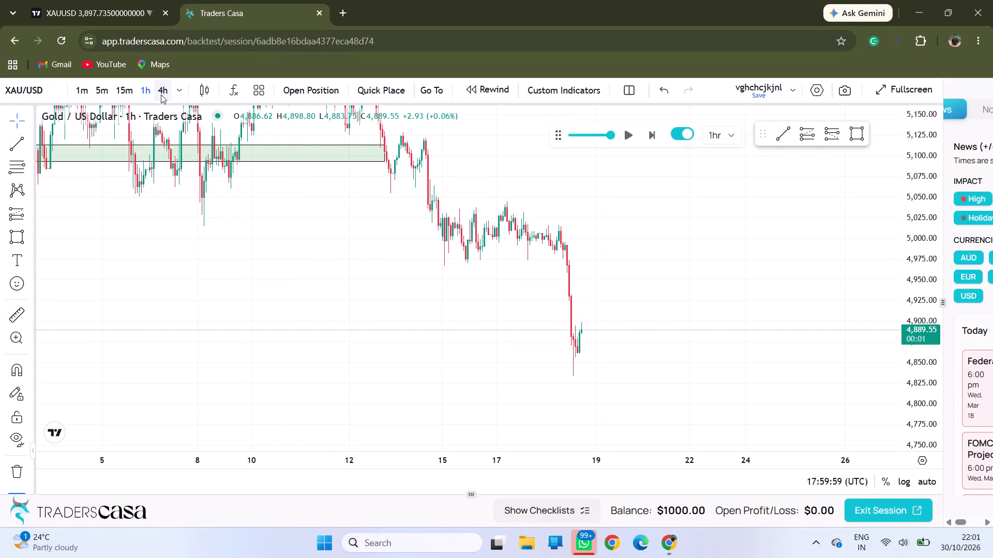
Remove all existing drawings from the hourly gold chart.
drag(467, 292, 532, 409)
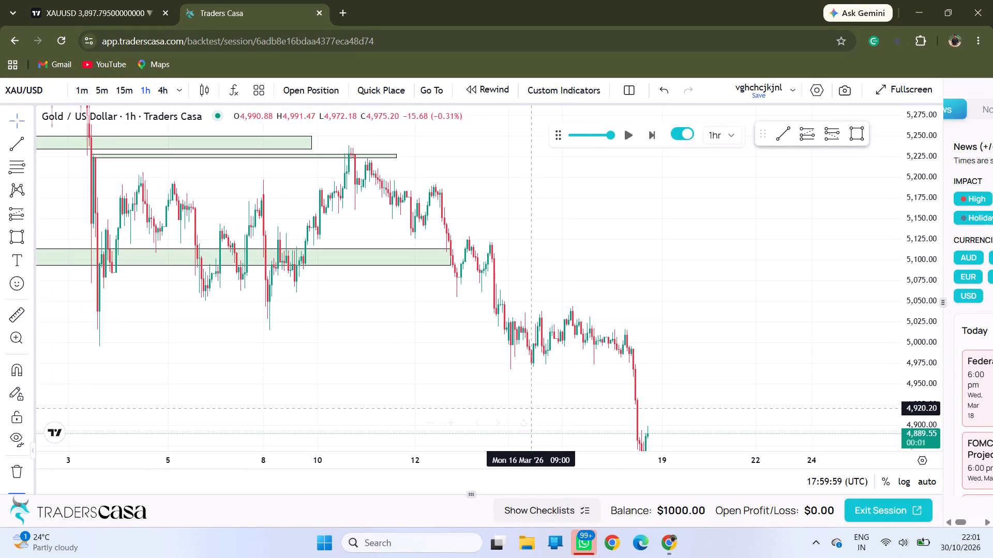
right_click(609, 267)
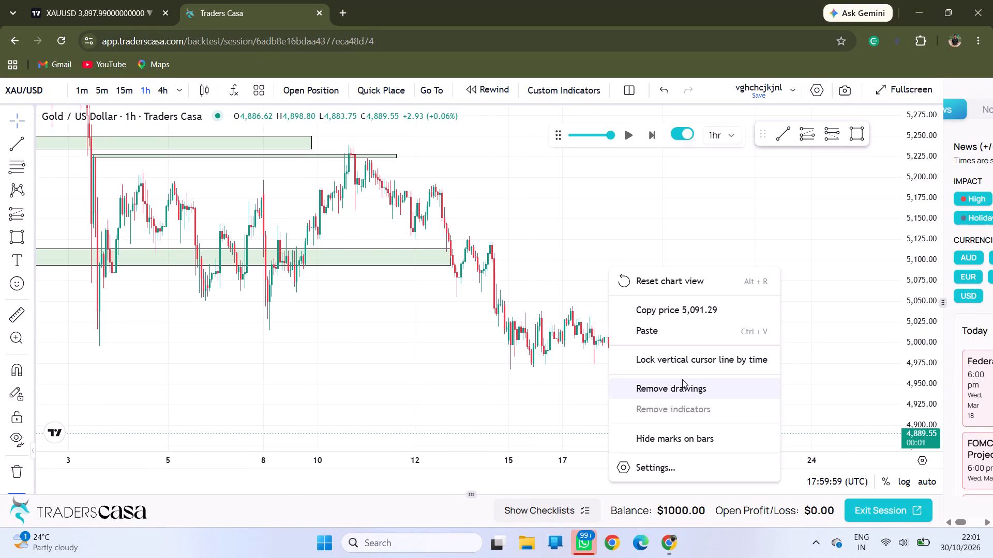
click(677, 381)
Draw a horizontal trend line at about 5,298 from 1 March to 2 March 18:00 and label it "choch".
drag(409, 288, 744, 454)
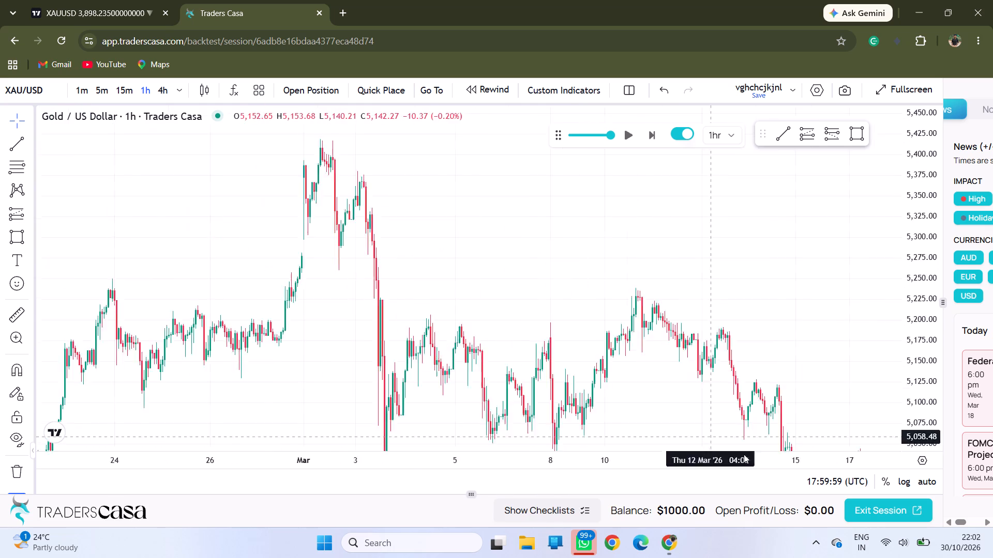
drag(744, 454, 745, 409)
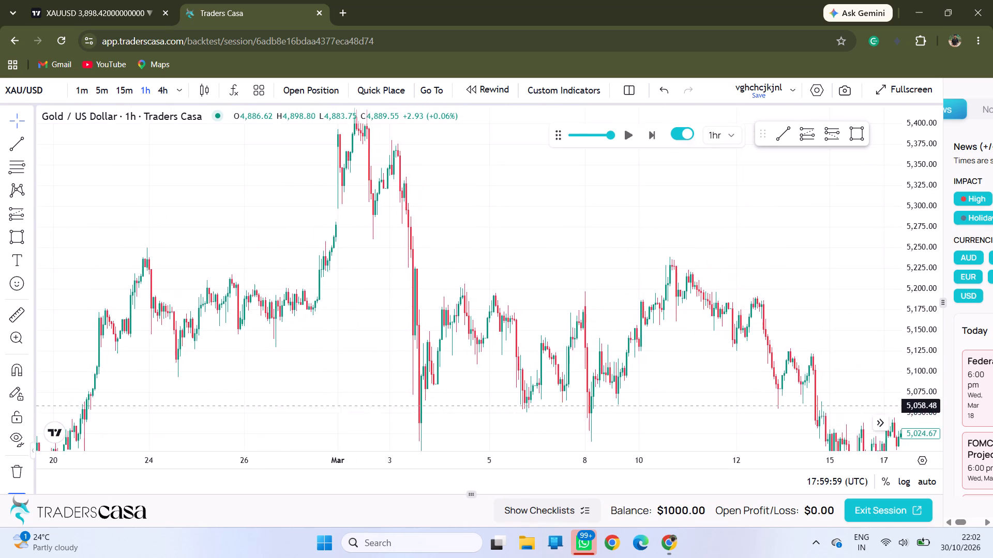
drag(745, 409, 719, 421)
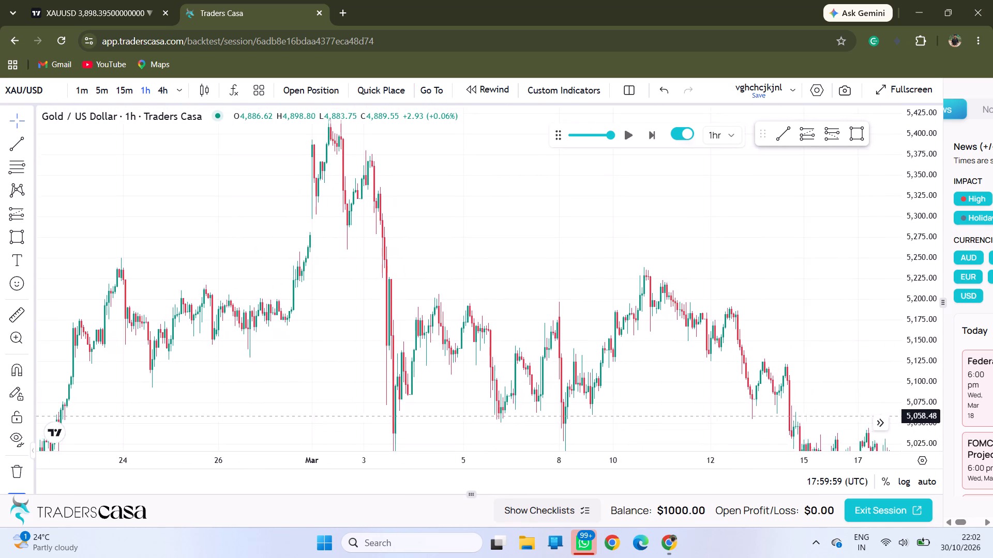
drag(719, 421, 718, 457)
drag(432, 304, 476, 296)
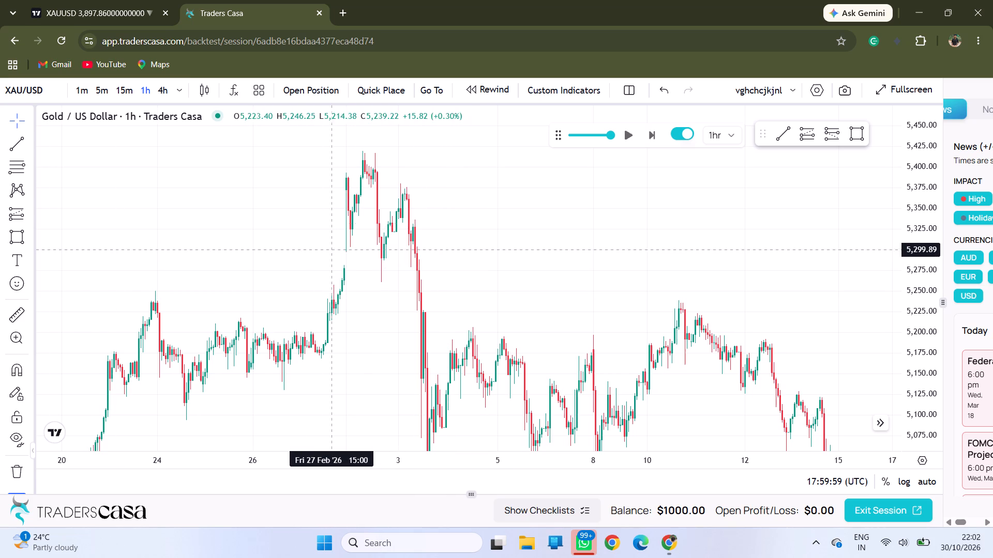
click(12, 142)
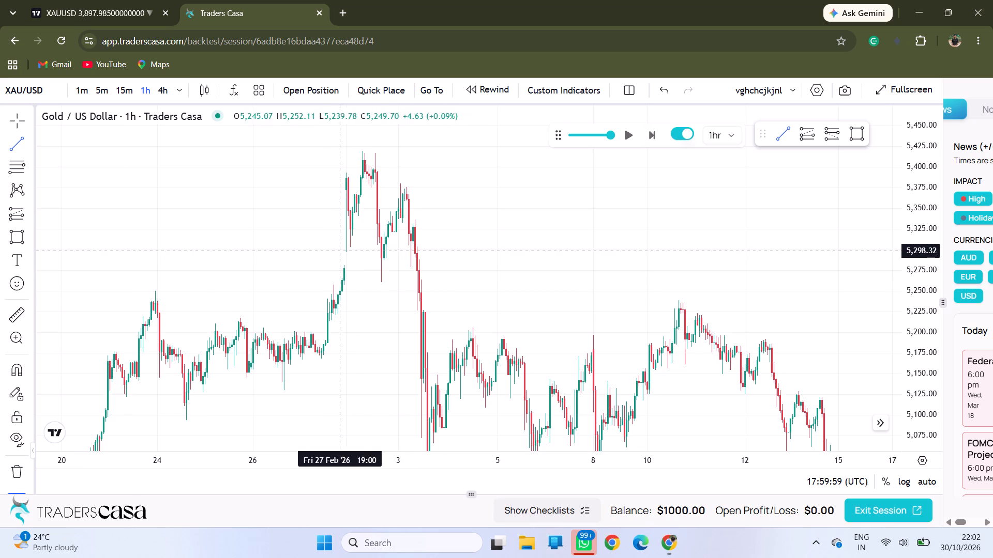
drag(347, 251, 378, 251)
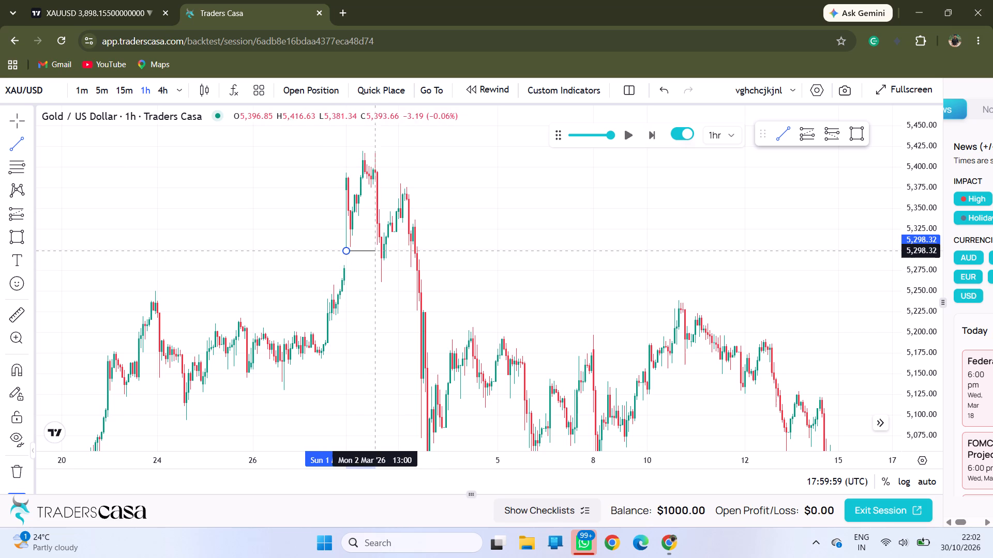
drag(378, 251, 386, 248)
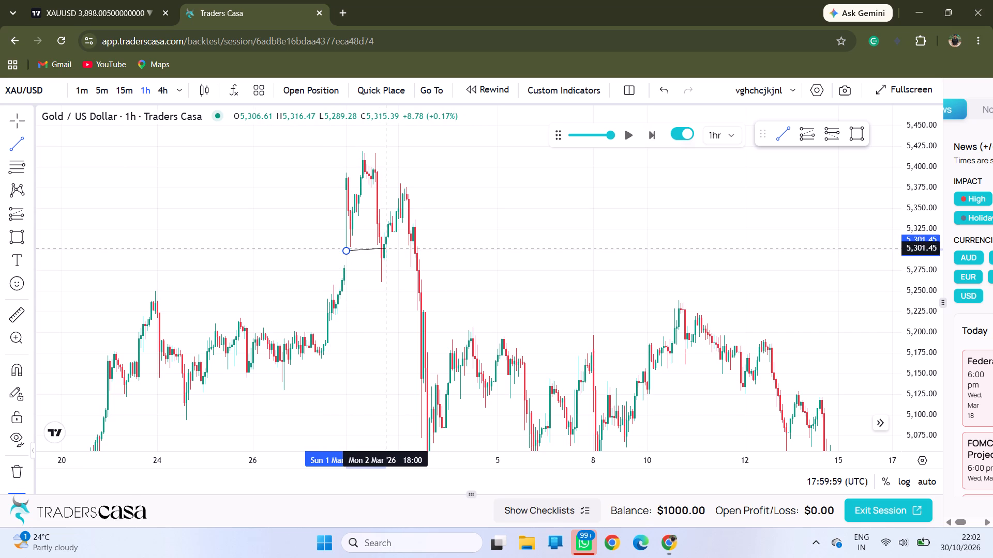
drag(386, 248, 386, 251)
click(386, 251)
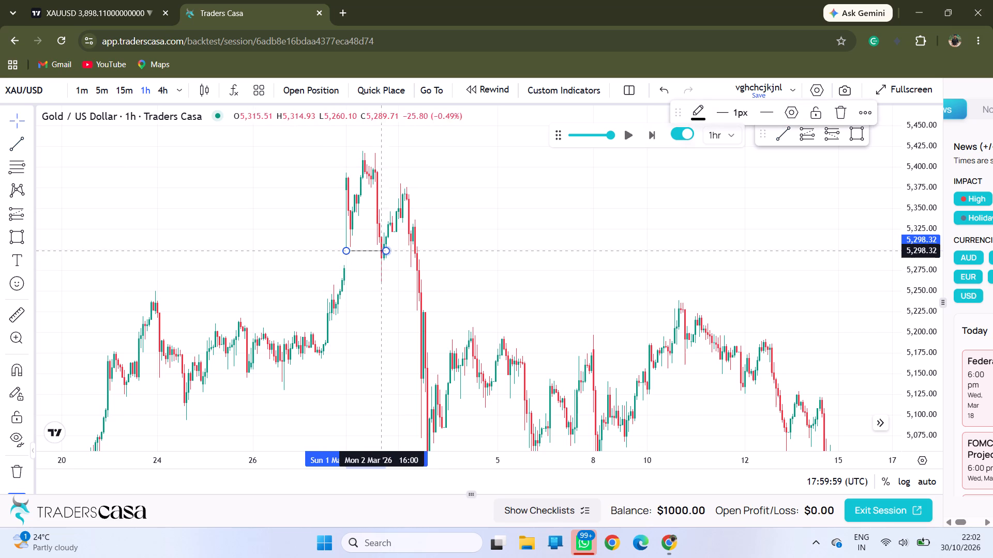
click(364, 247)
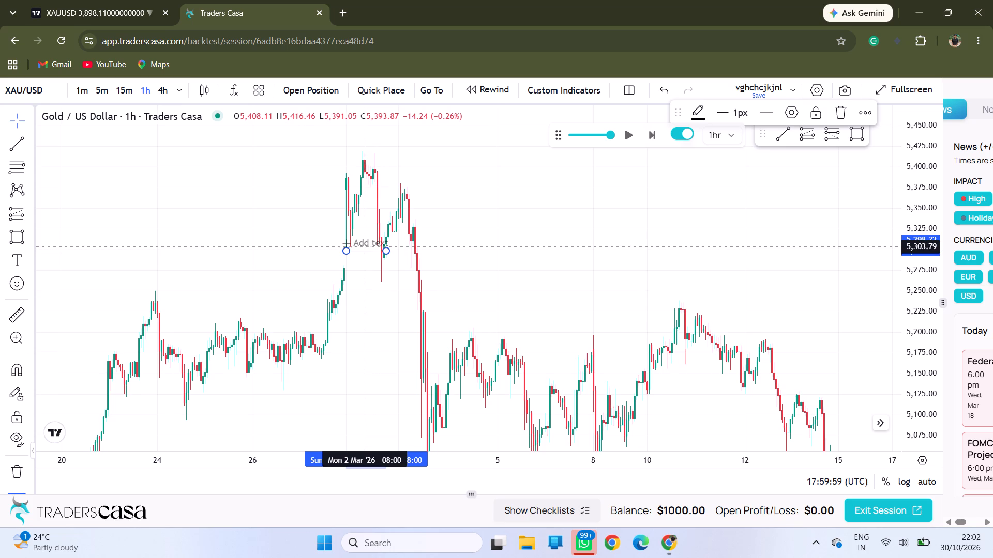
text(choch)
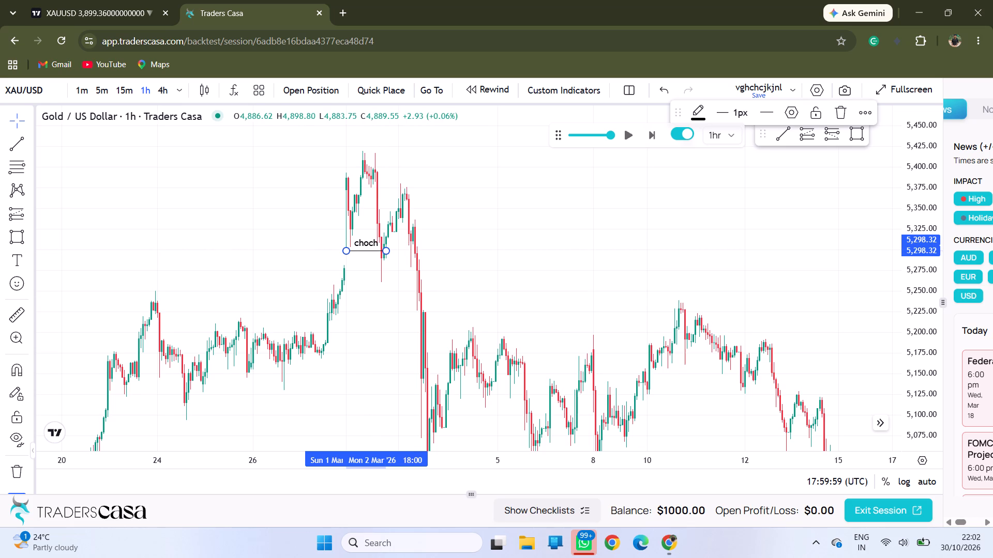
click(407, 315)
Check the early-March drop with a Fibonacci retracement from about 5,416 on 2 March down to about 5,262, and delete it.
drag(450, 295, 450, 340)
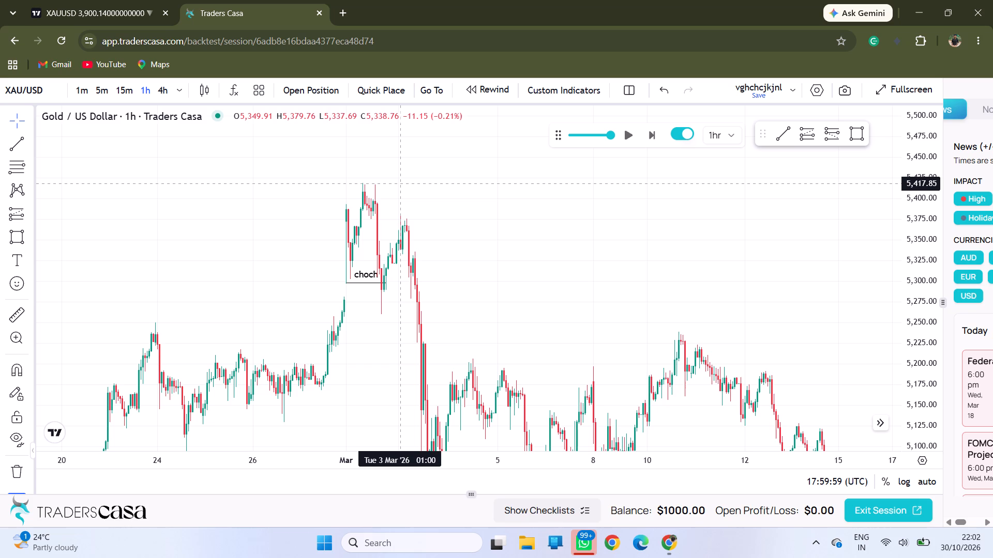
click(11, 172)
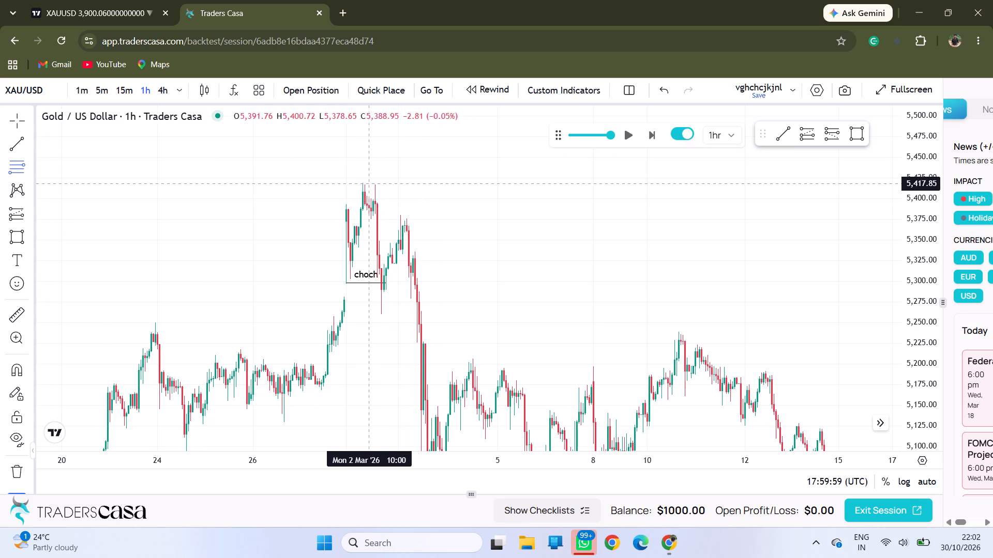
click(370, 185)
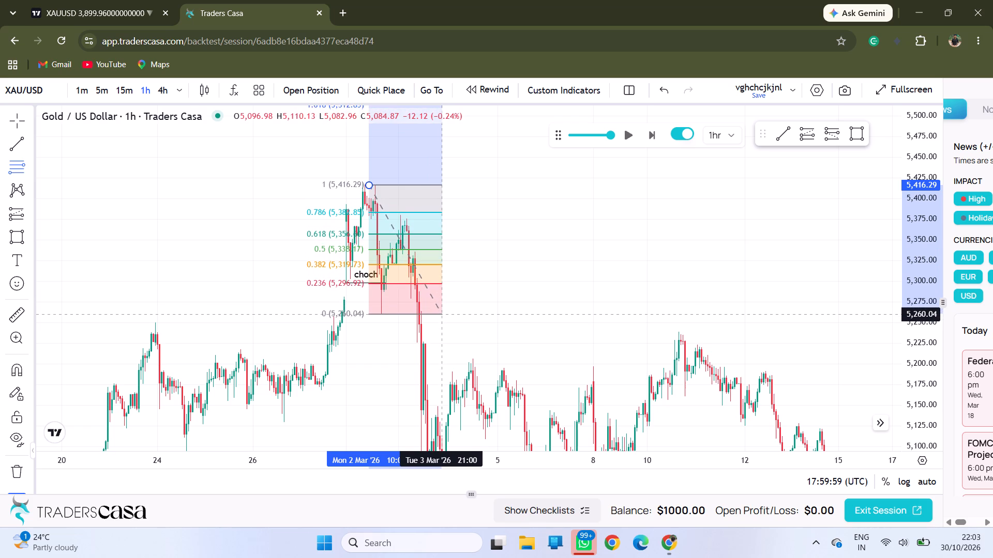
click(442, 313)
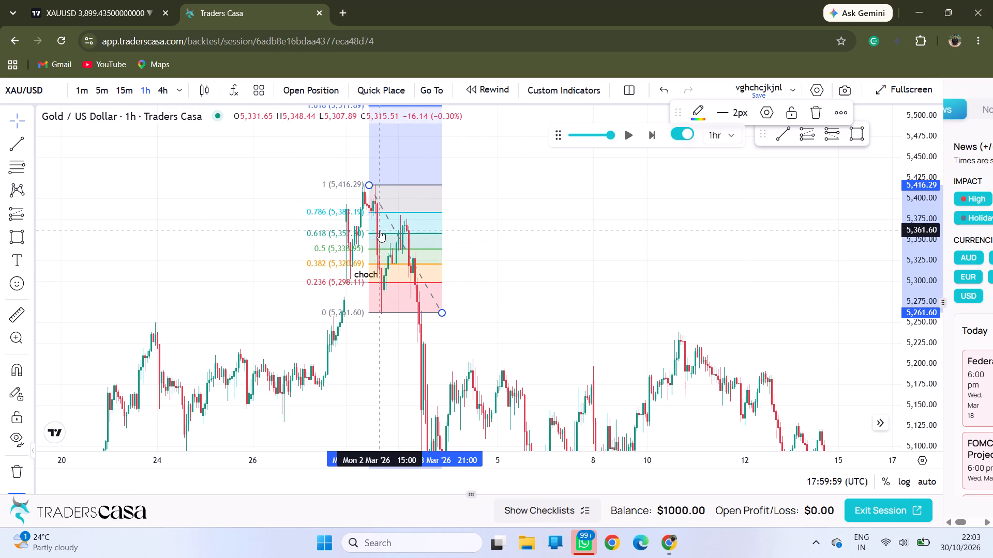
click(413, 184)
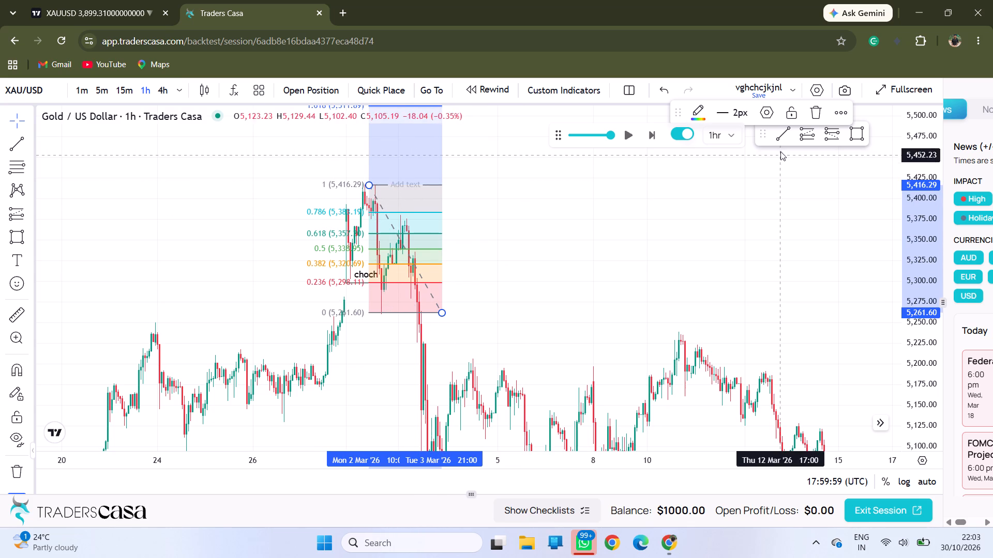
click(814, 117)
Draw a horizontal trend line at about 5,261 from 2 March 16:00 to 3 March 10:00 and label it "tjl 1".
drag(599, 260, 674, 257)
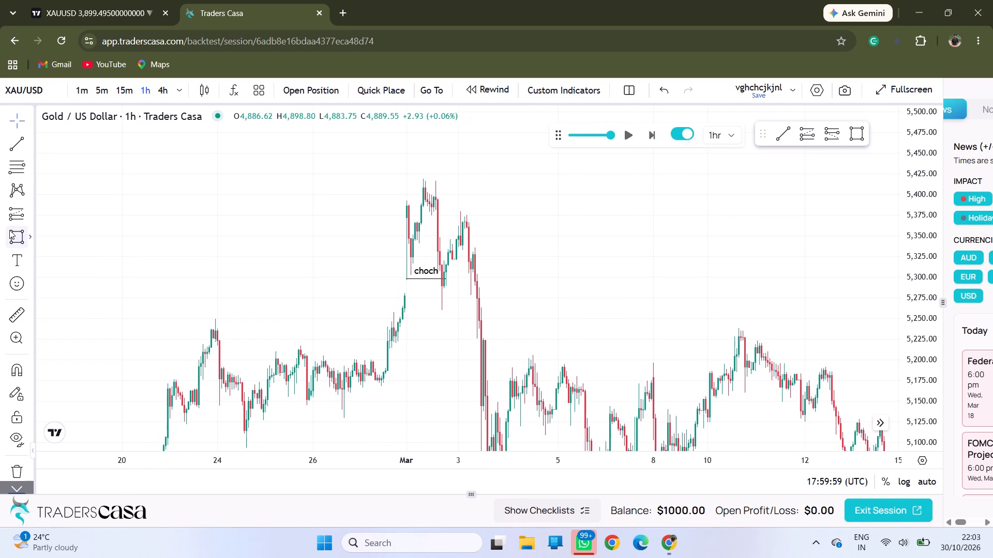
click(14, 145)
click(441, 309)
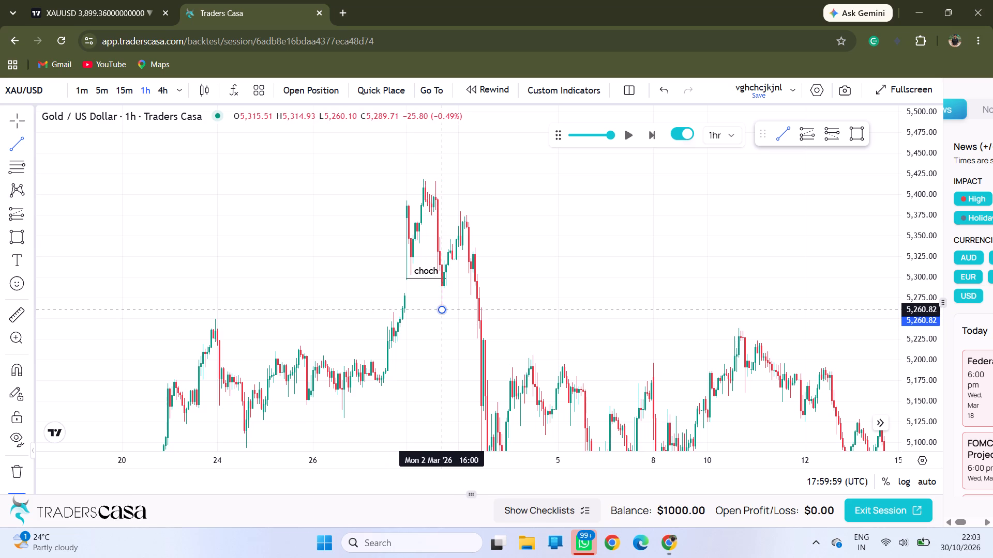
click(479, 309)
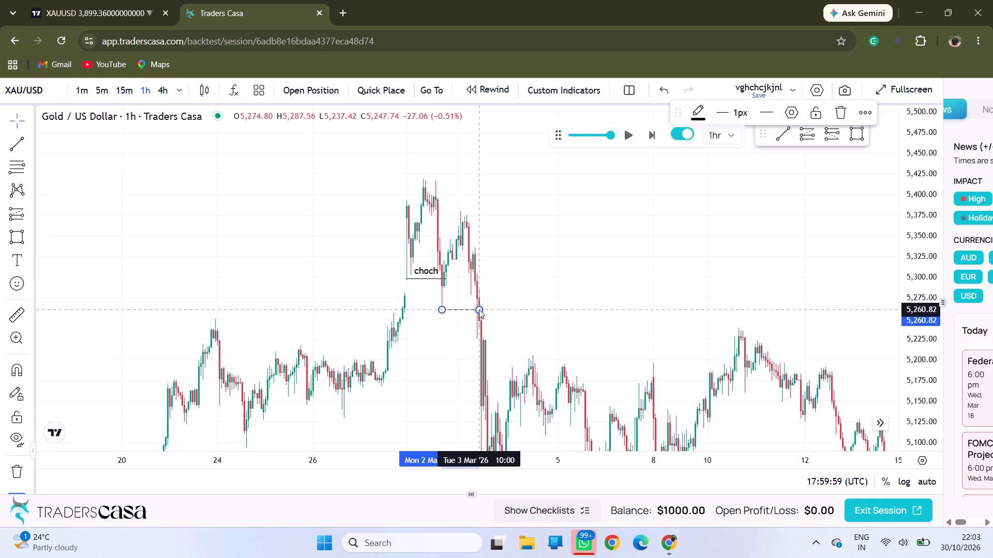
click(458, 307)
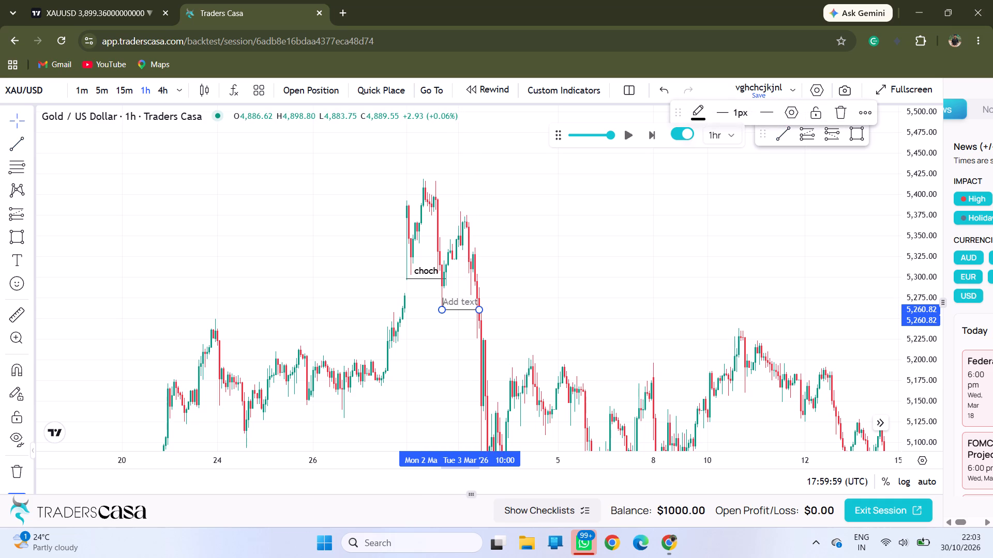
text(tjl 1)
click(526, 290)
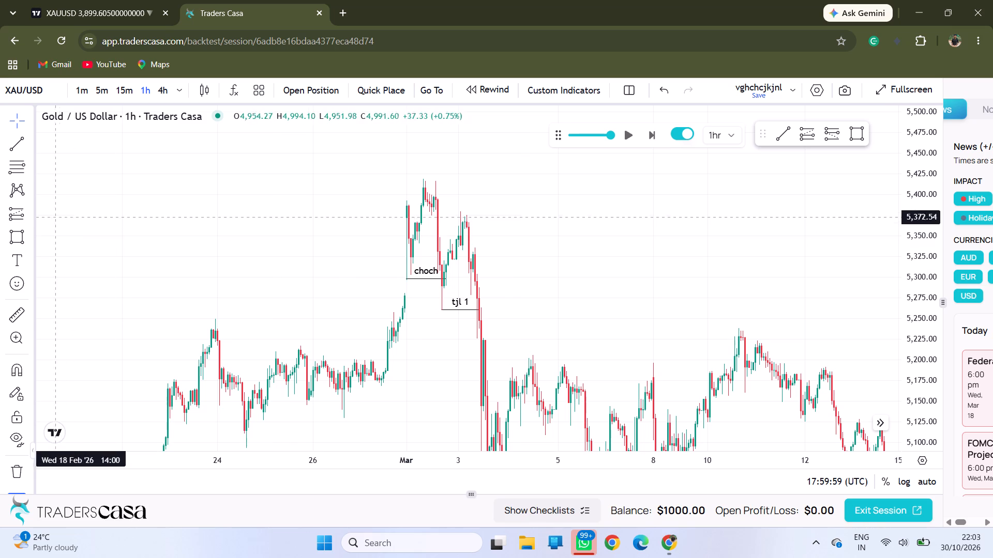
Draw a rectangle zone over the lower high, from about 5,380 down to 5,367, spanning 2 March 16:00 to about 9 March.
click(19, 234)
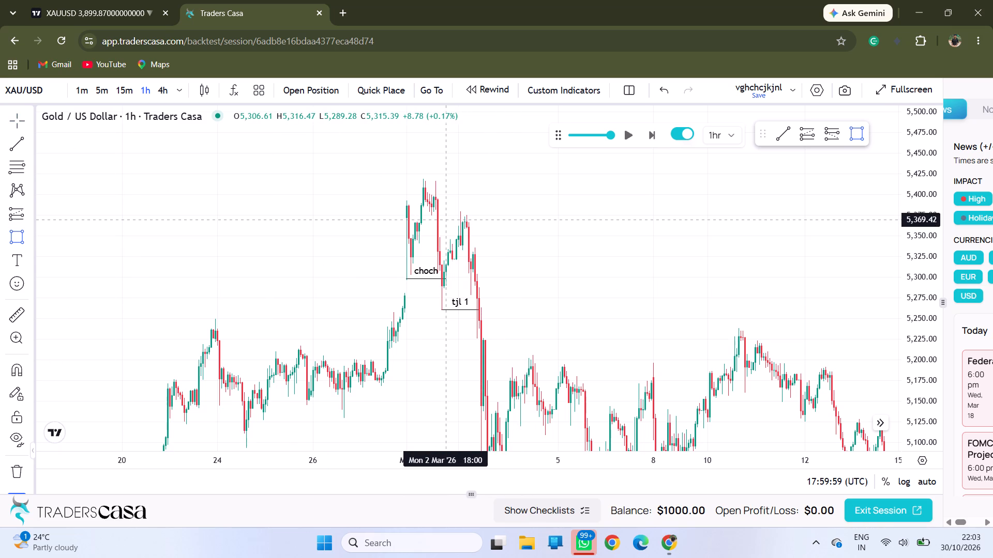
drag(459, 222, 502, 219)
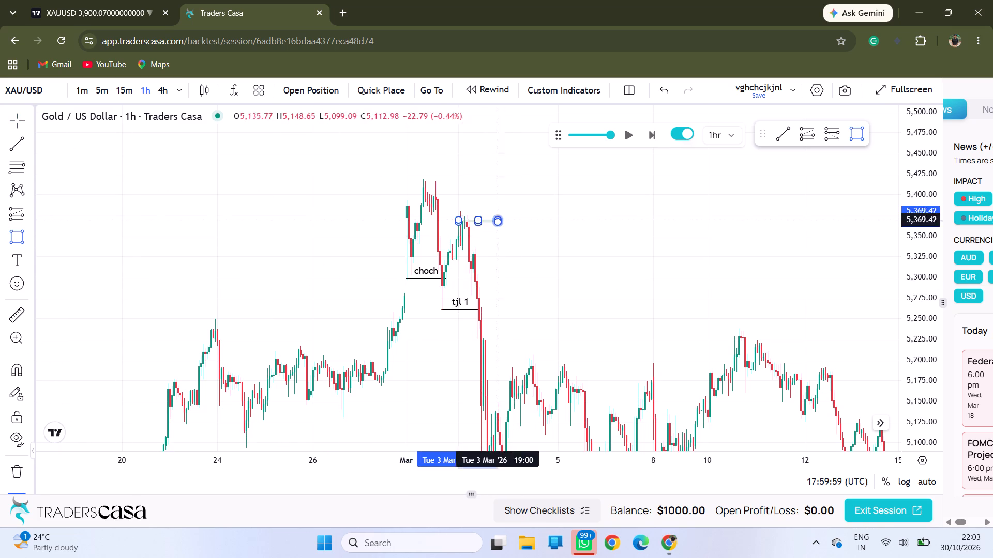
drag(502, 219, 527, 211)
click(527, 211)
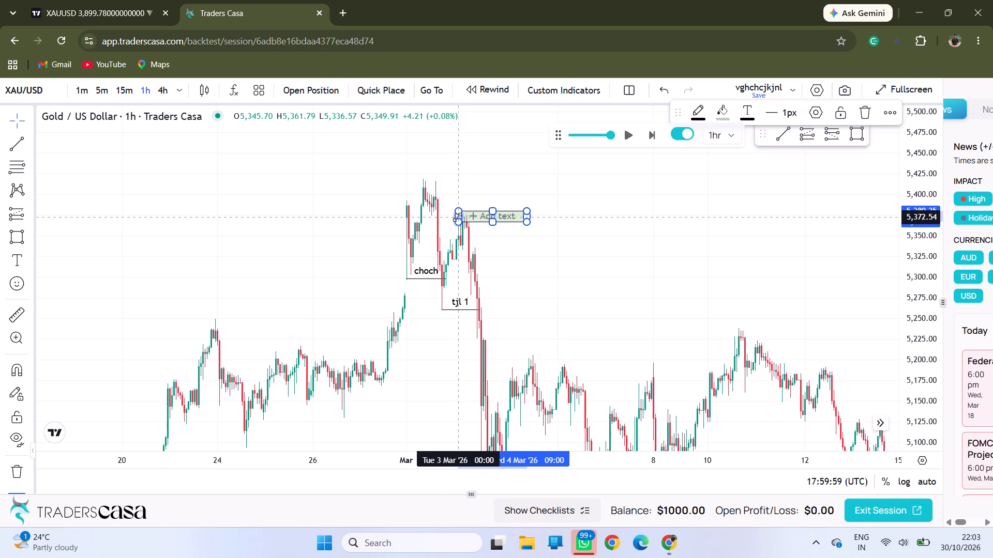
drag(454, 216, 441, 216)
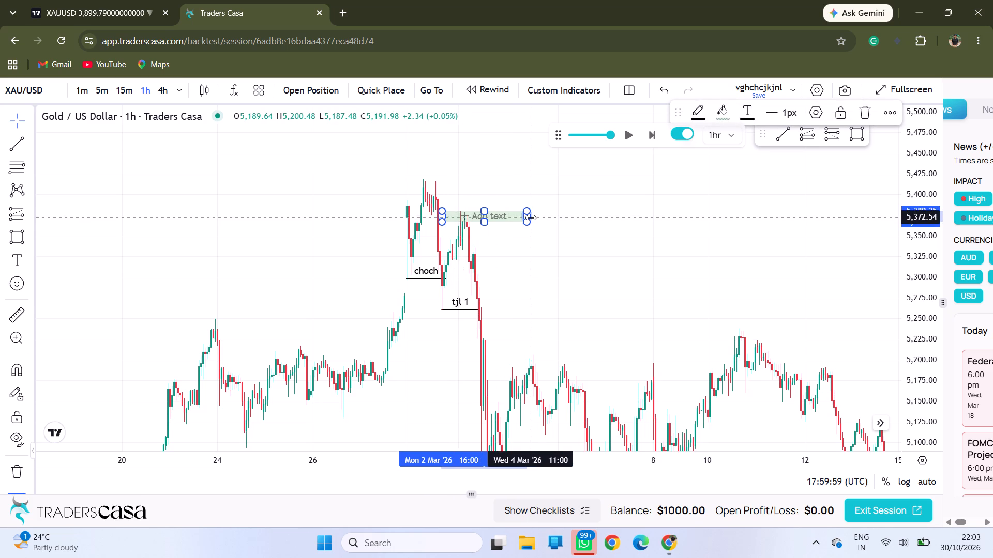
drag(531, 218, 660, 208)
click(659, 293)
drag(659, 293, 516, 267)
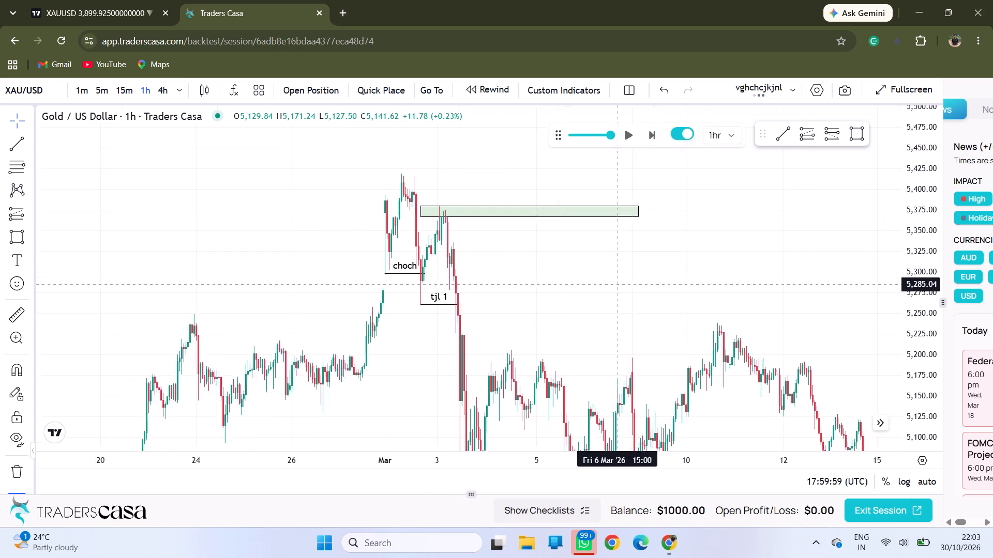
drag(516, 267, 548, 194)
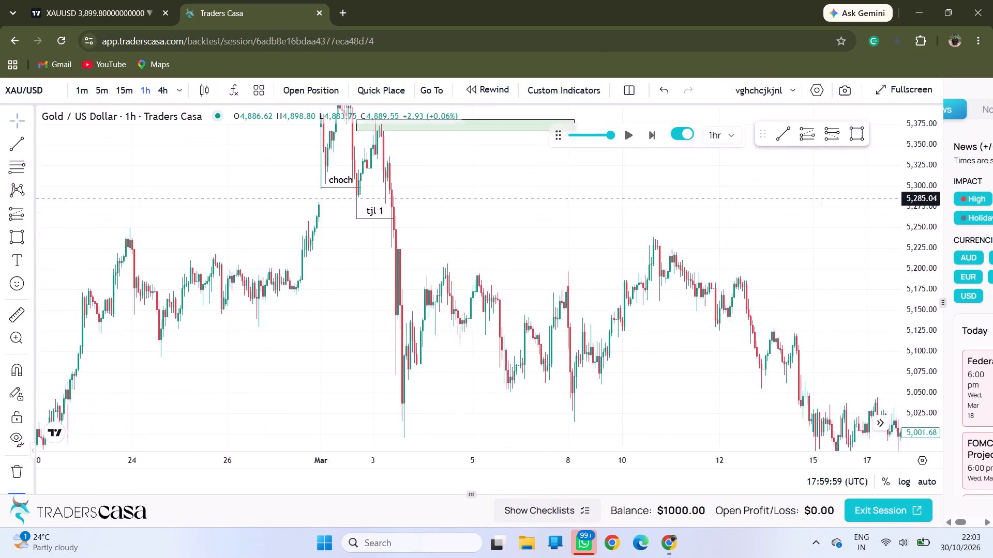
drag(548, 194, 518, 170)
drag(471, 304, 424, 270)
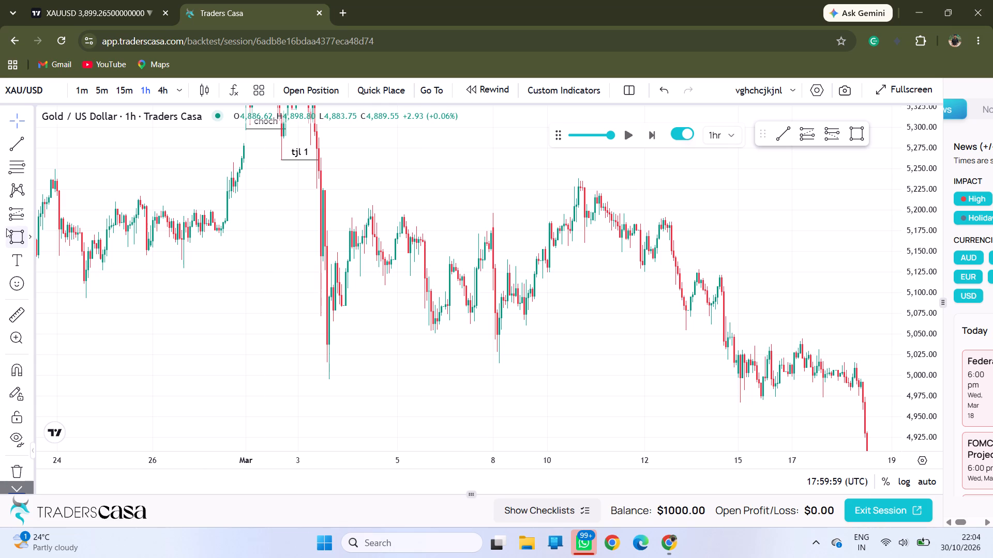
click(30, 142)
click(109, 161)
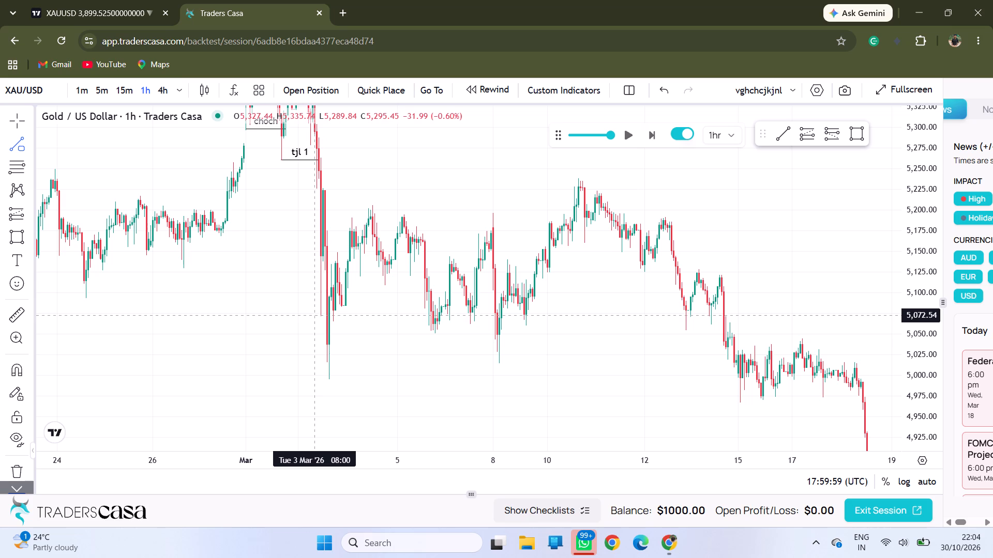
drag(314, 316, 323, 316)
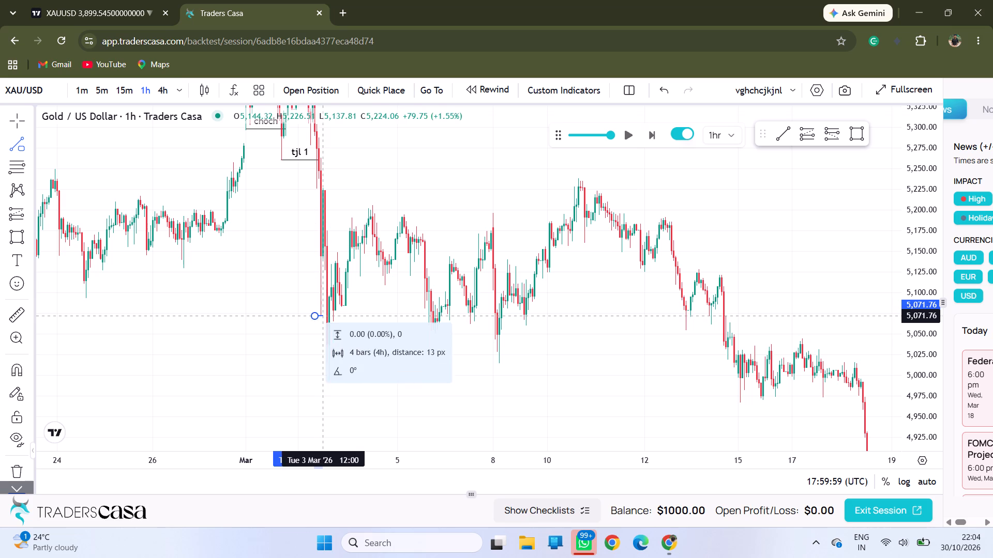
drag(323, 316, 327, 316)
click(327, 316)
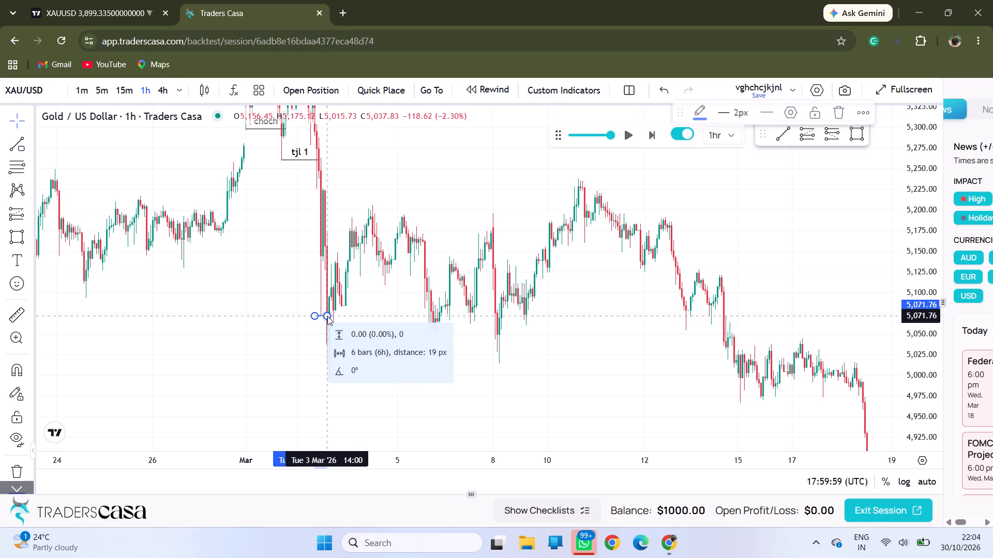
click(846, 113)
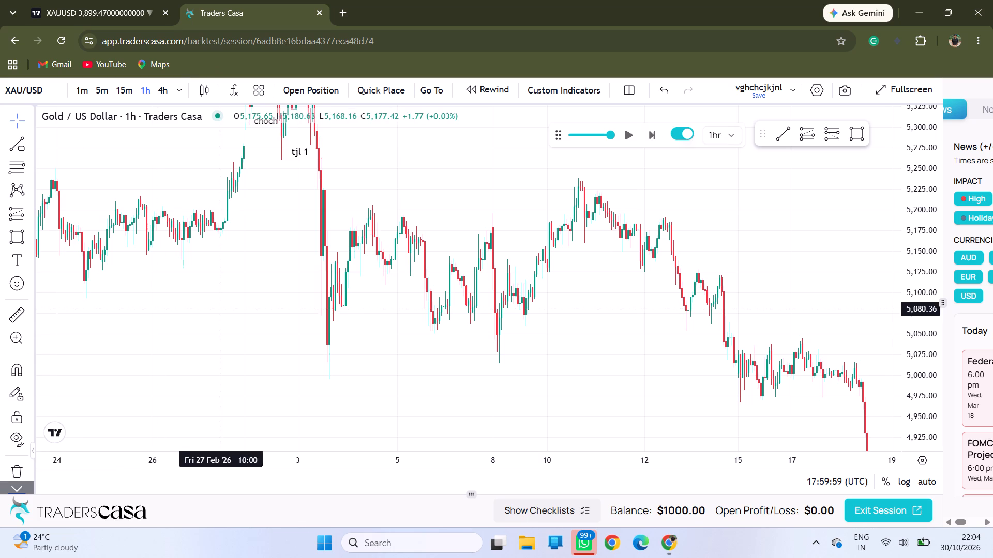
Draw a short horizontal trend line at about 5,071 from 3 March 11:00 to 3 March 15:00.
click(31, 143)
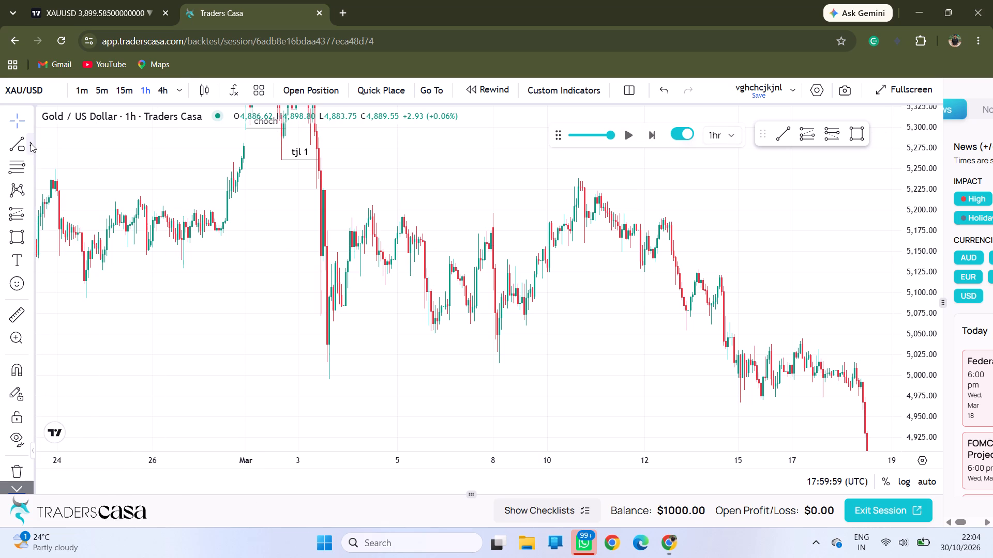
click(137, 103)
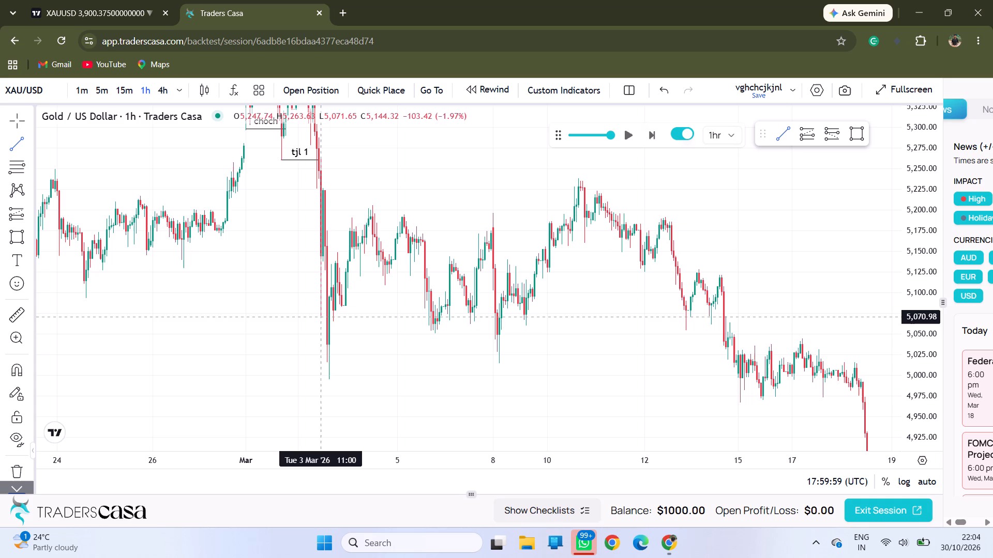
drag(321, 317, 328, 317)
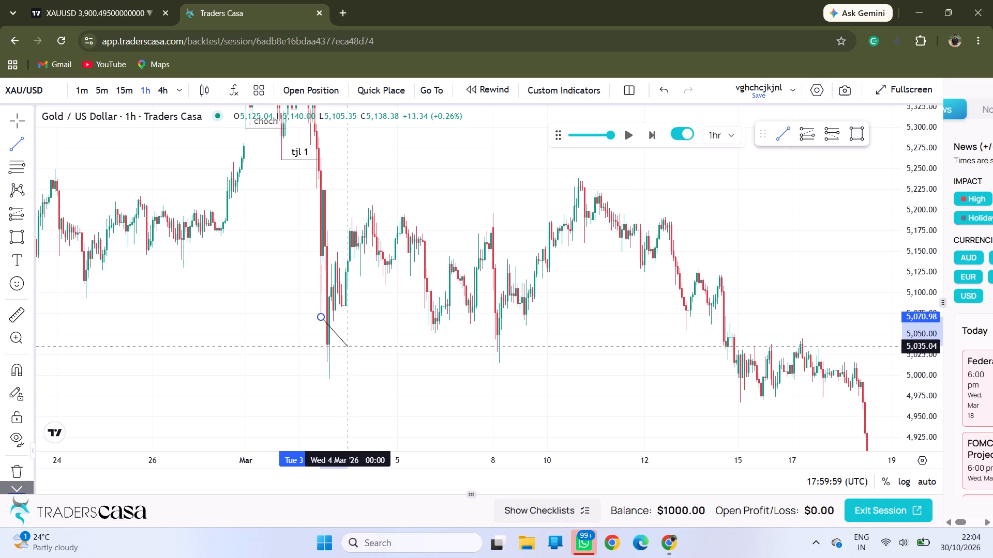
click(348, 346)
drag(347, 346, 335, 315)
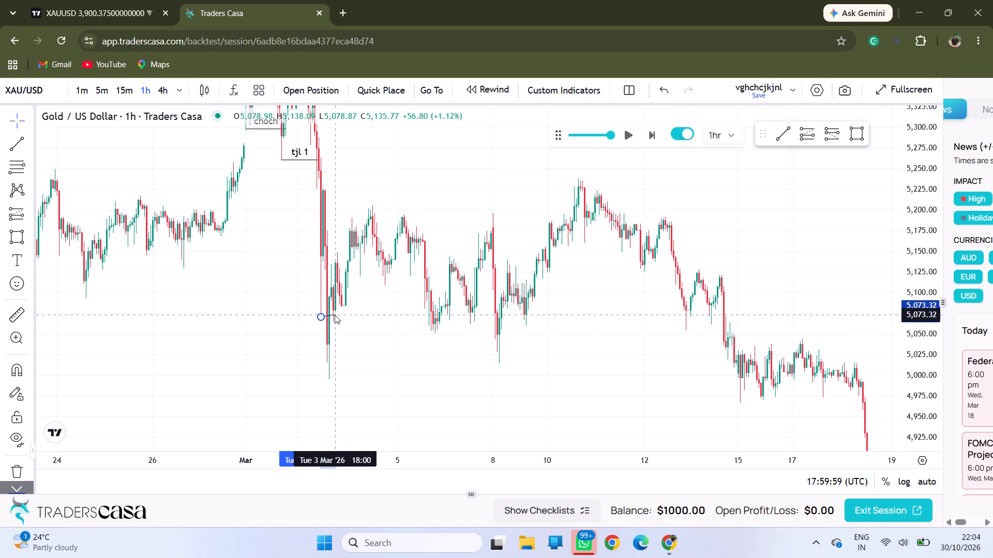
drag(335, 315, 330, 317)
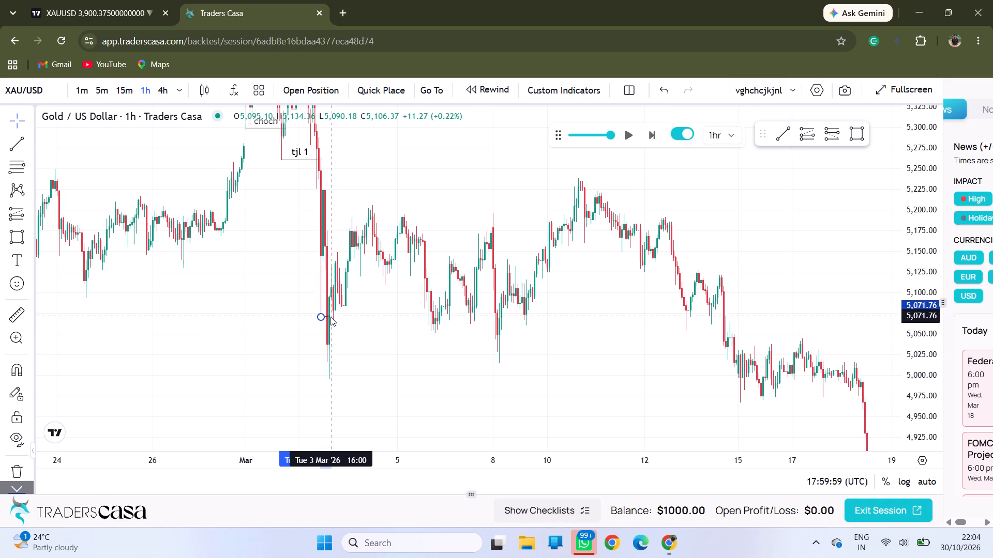
drag(330, 317, 329, 317)
click(329, 317)
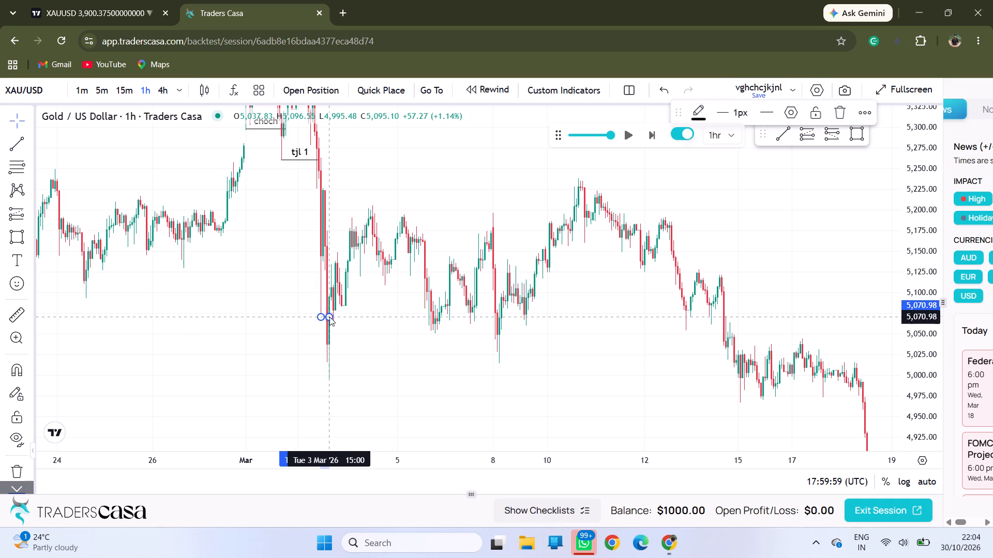
click(395, 384)
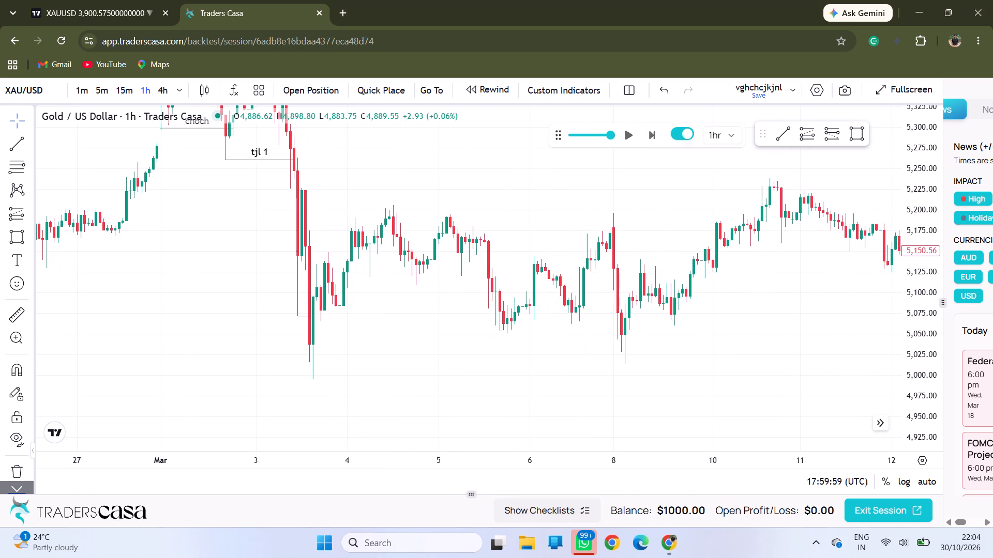
Draw a thin rectangle zone from about 5,227 down to 5,225, spanning 3 March 10:00 to 10 March 13:00.
drag(592, 255, 502, 262)
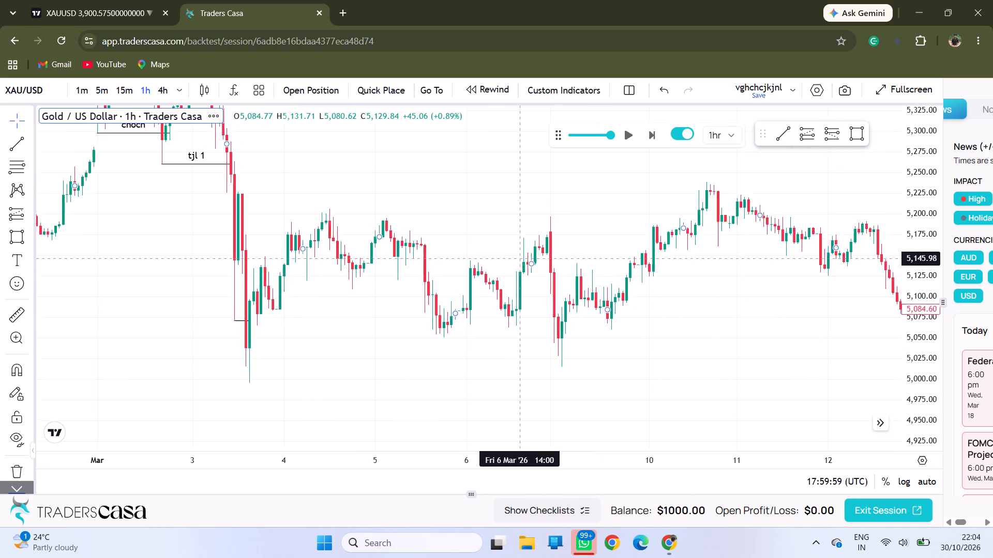
drag(502, 262, 484, 299)
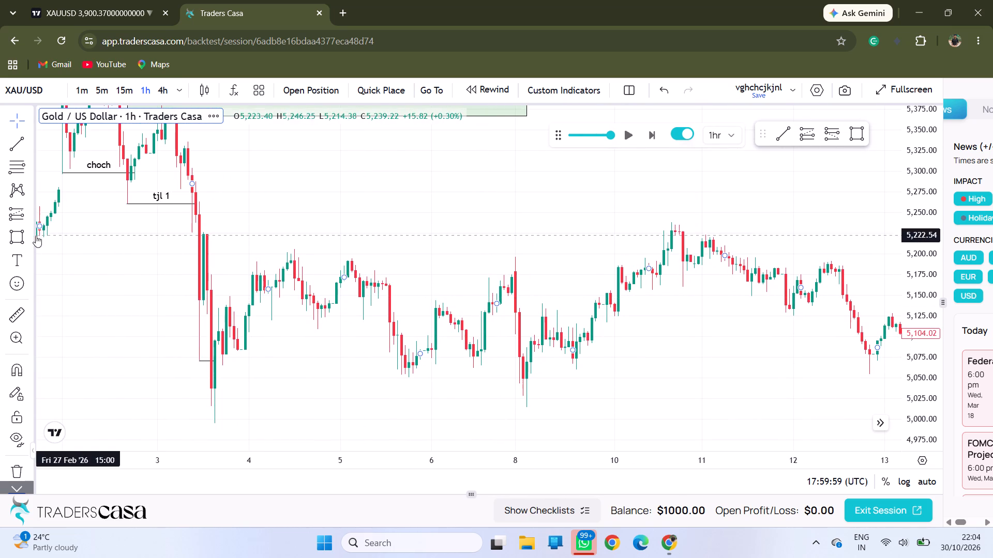
drag(321, 267, 316, 330)
click(22, 240)
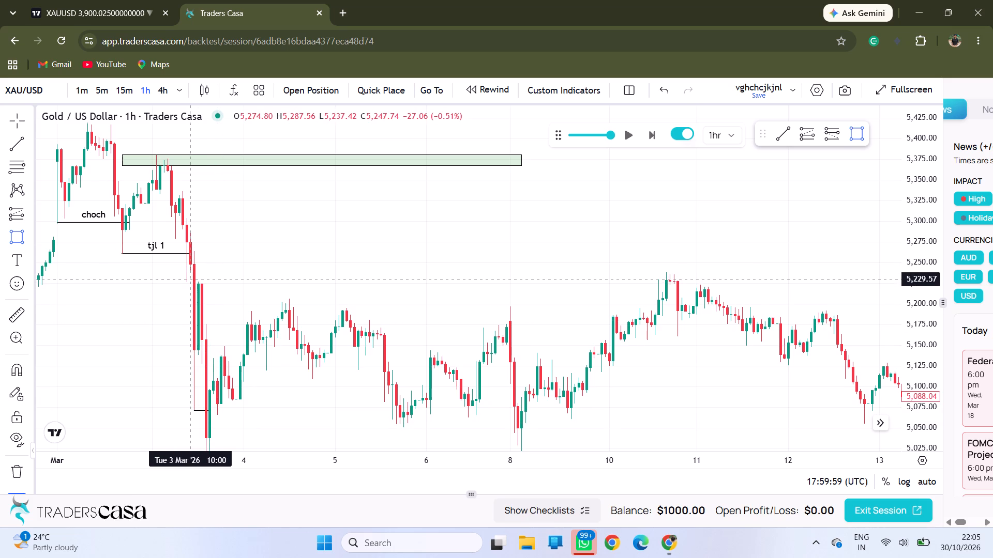
click(192, 281)
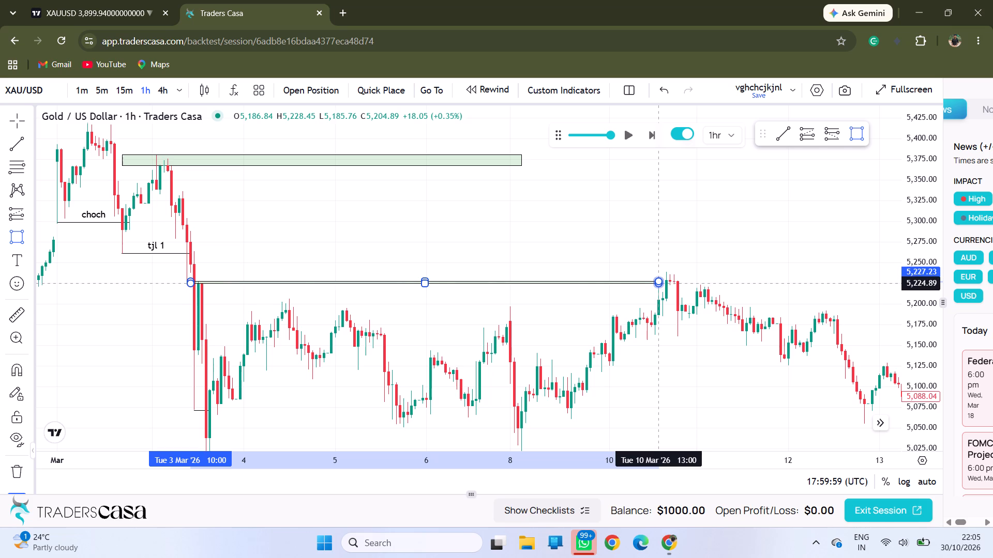
click(657, 283)
click(721, 335)
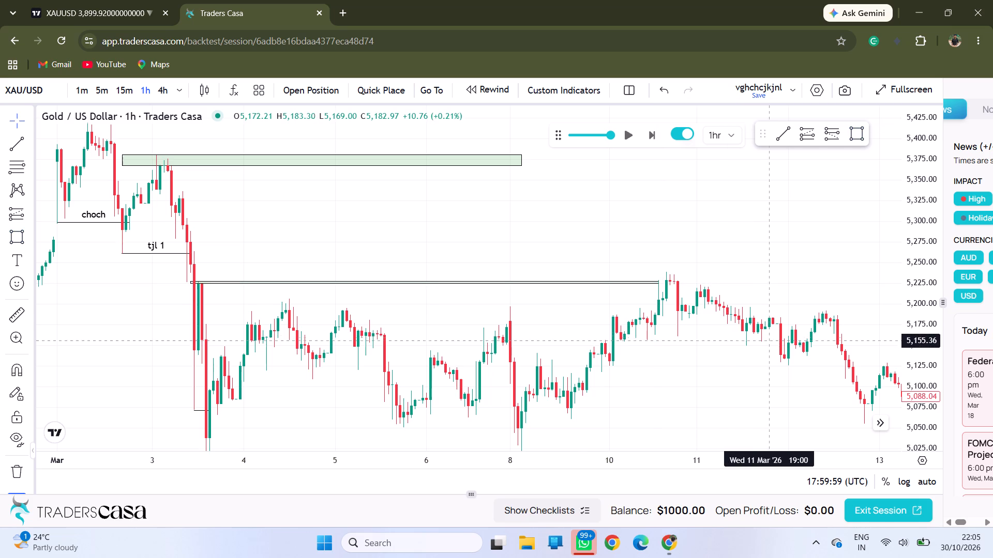
Extend the end of the thin zone near 5,227 to 11 March.
drag(771, 340, 683, 340)
drag(919, 378, 874, 111)
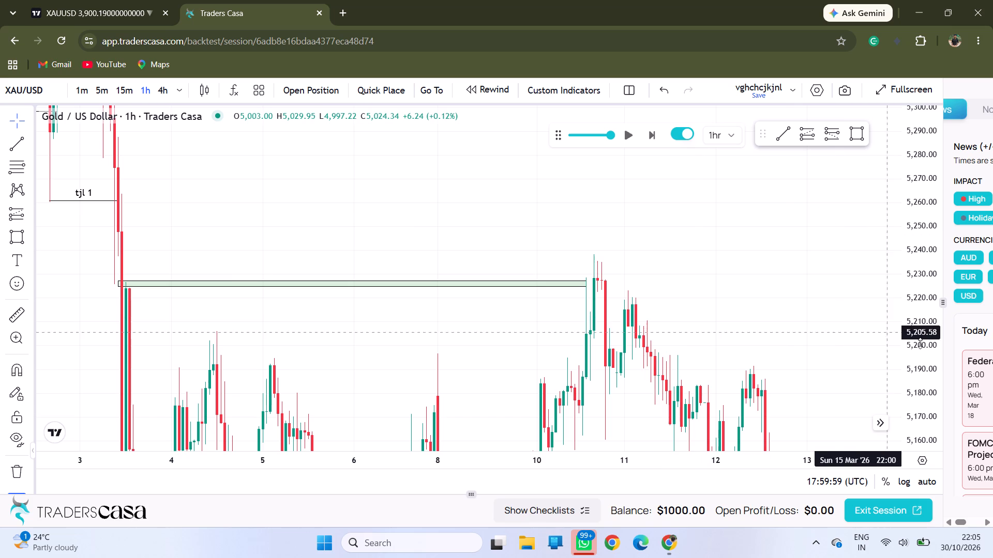
drag(926, 388, 806, 63)
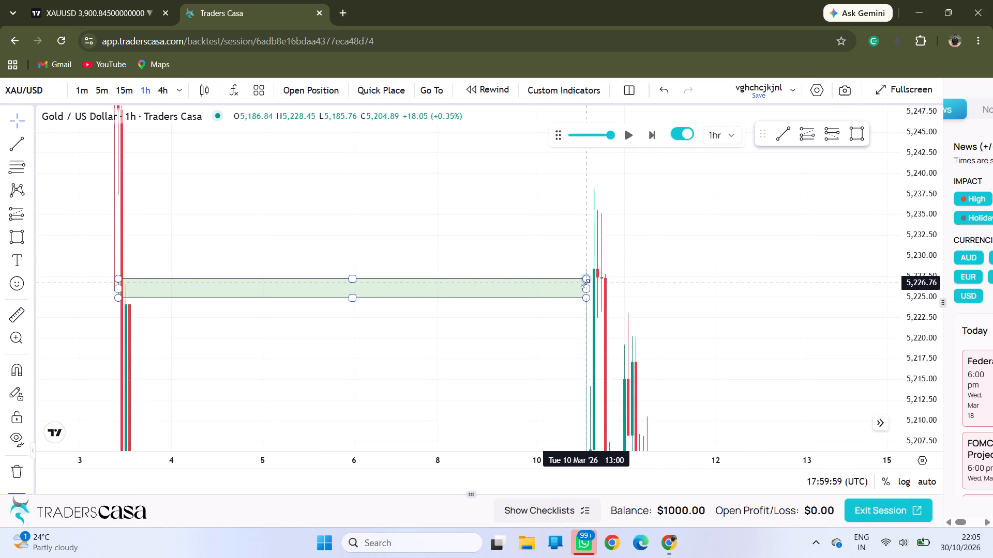
drag(585, 285, 642, 283)
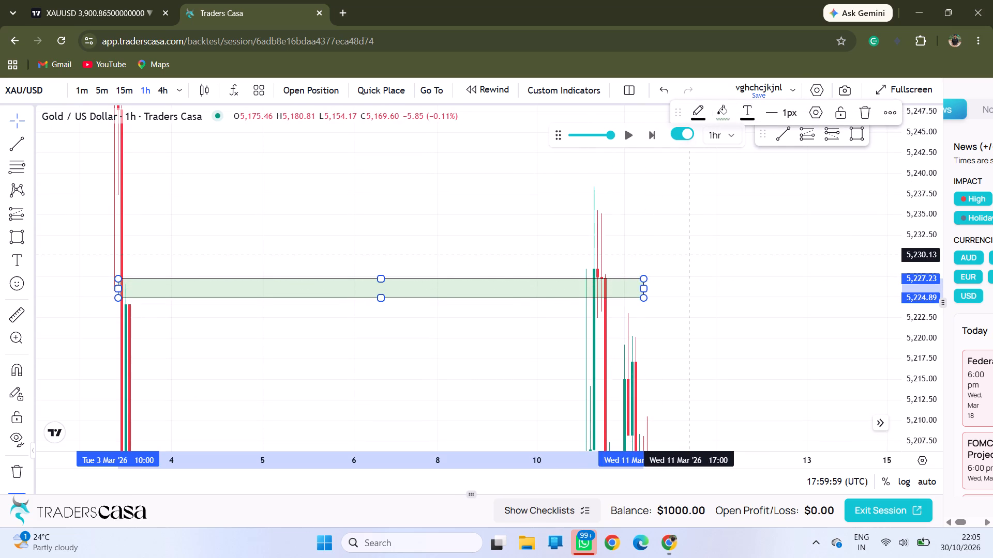
click(689, 255)
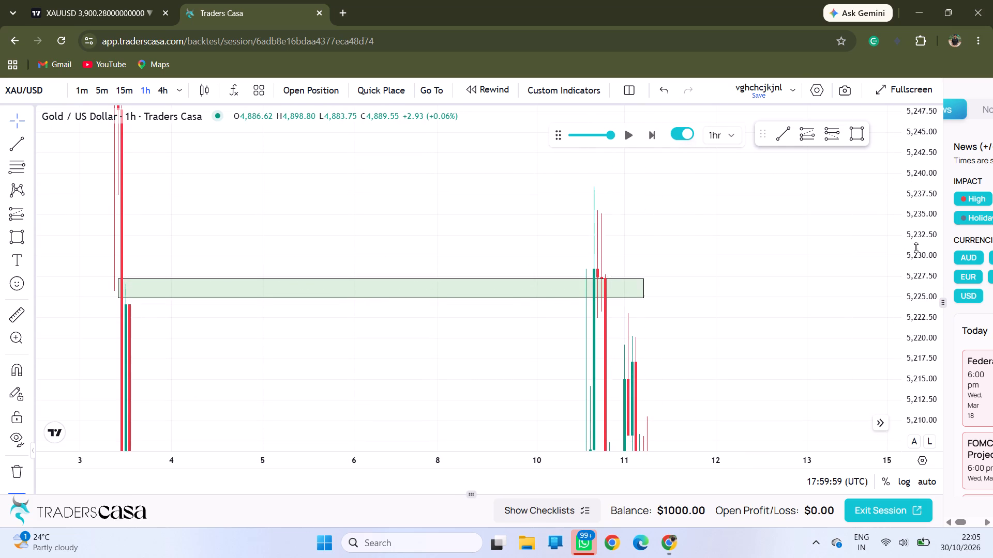
Label the short 3 March trend line at about 5,071 "tjl 1".
drag(916, 247, 932, 401)
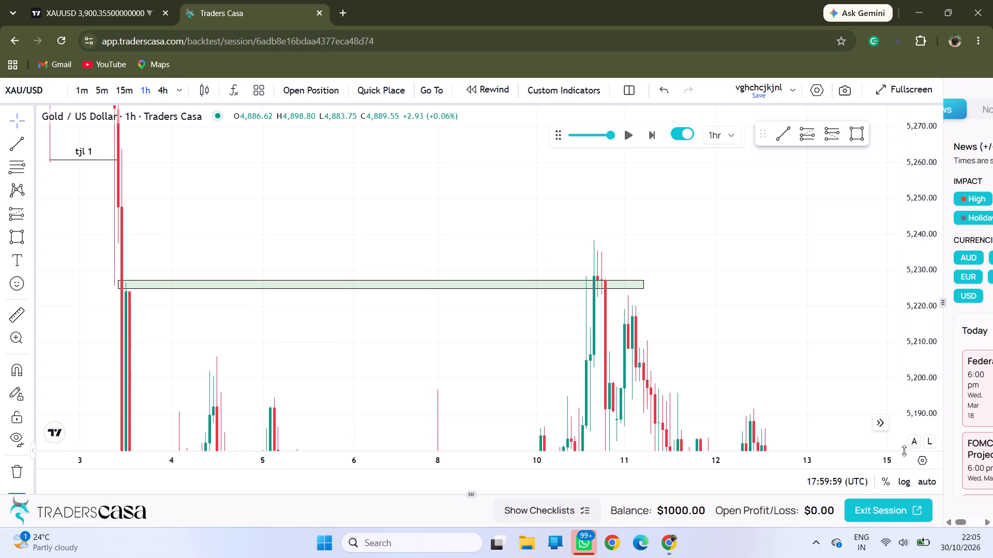
drag(922, 332, 927, 451)
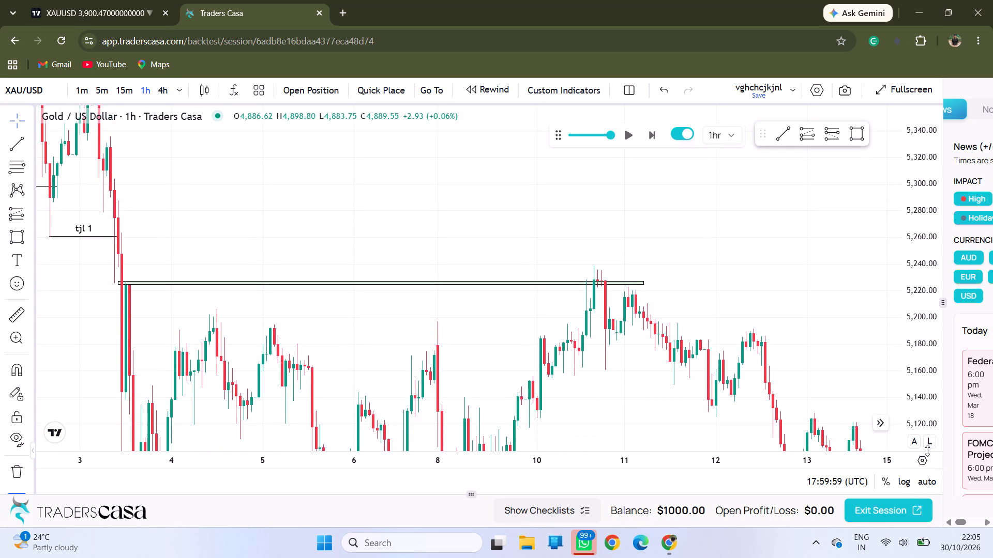
drag(786, 328, 672, 290)
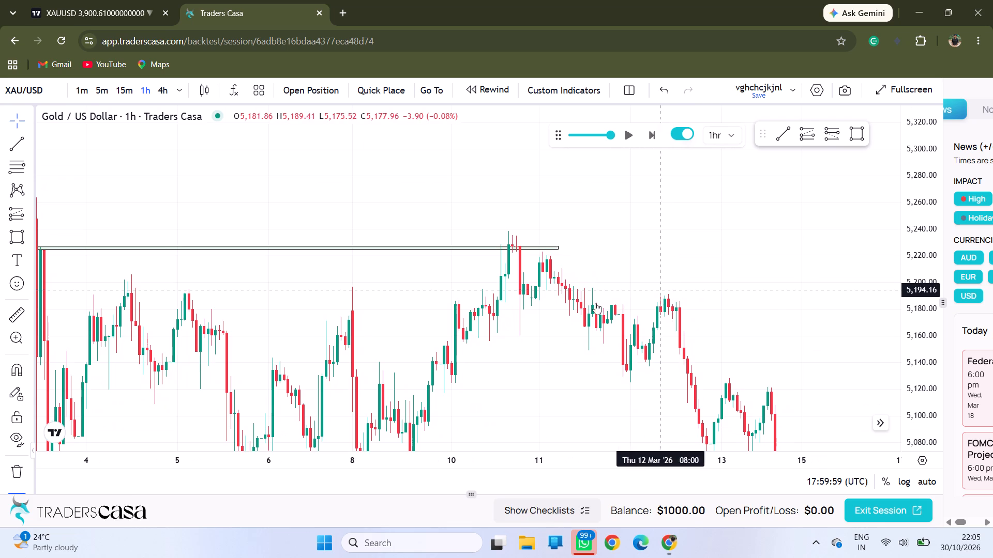
drag(363, 318, 649, 254)
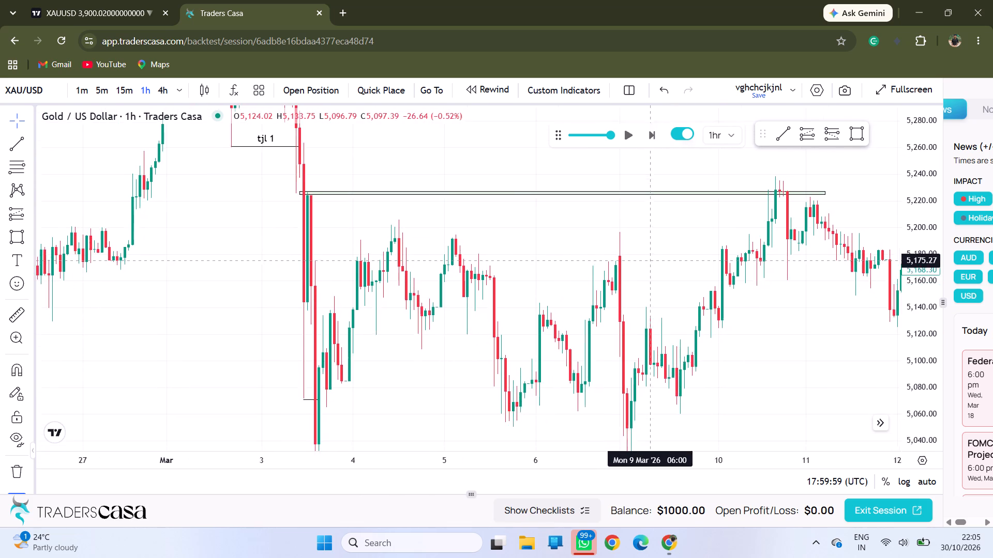
drag(649, 254, 646, 228)
drag(328, 333, 335, 296)
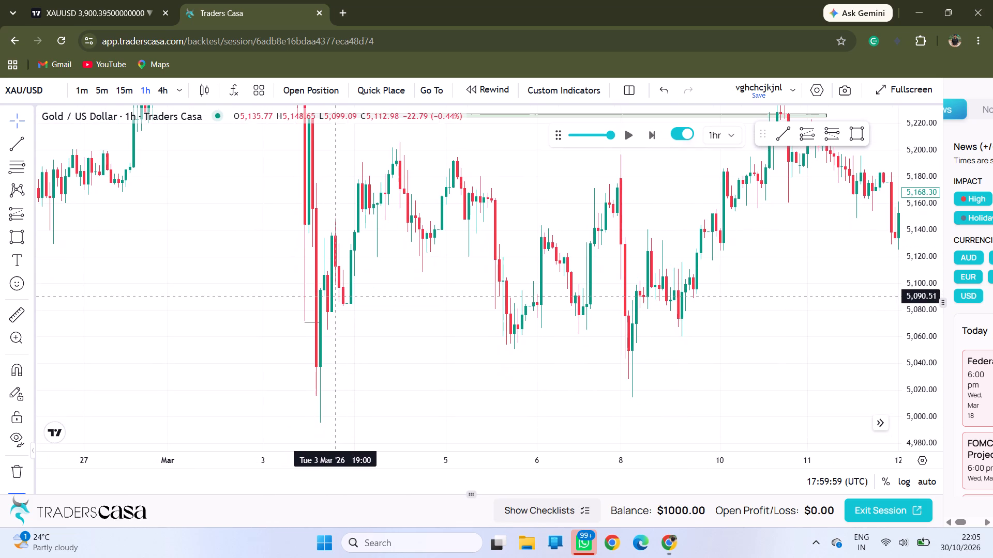
click(310, 321)
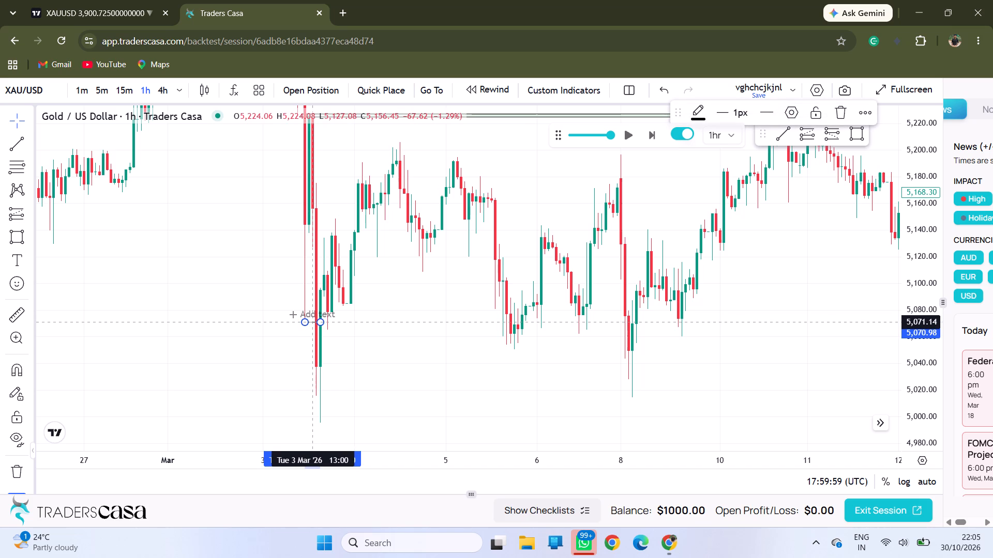
click(310, 314)
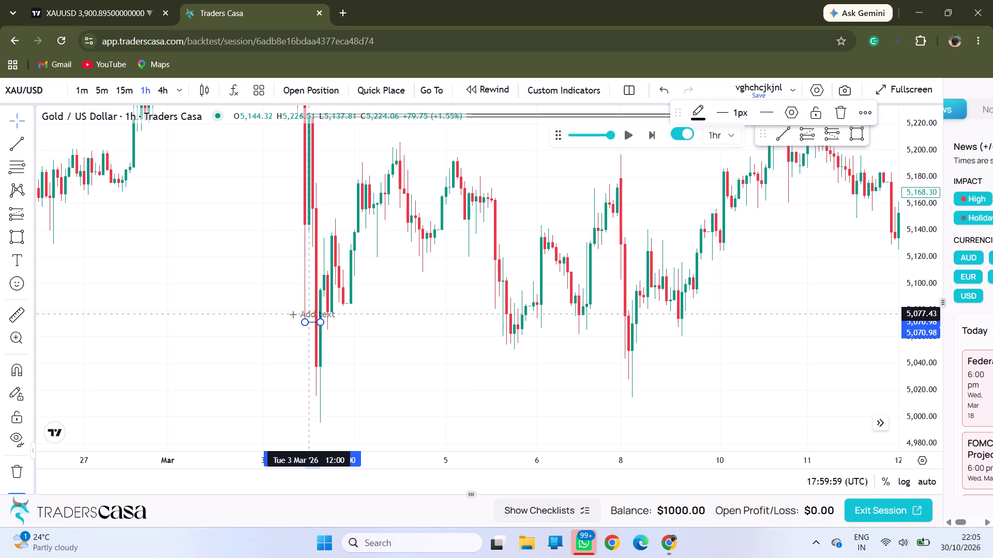
key(t)
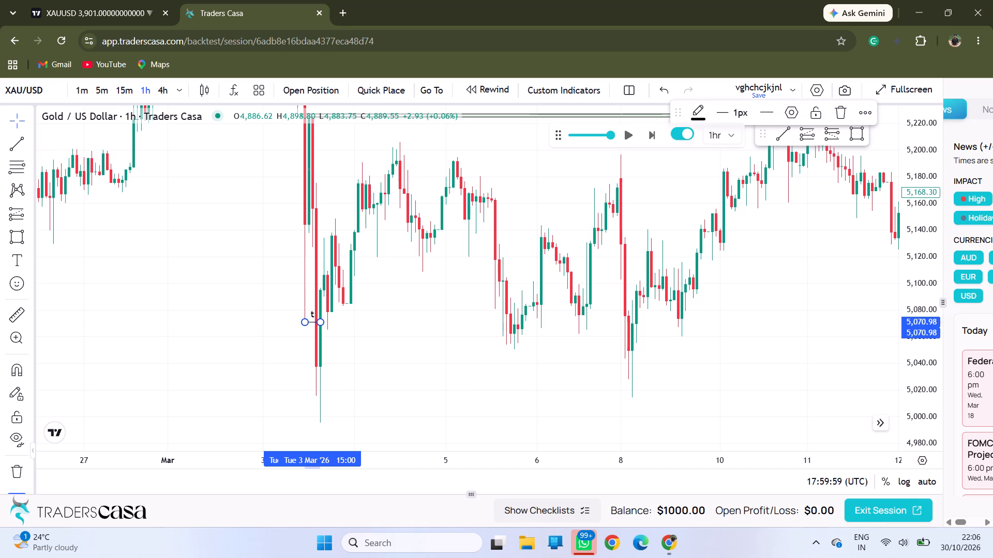
text(jl 1)
click(384, 264)
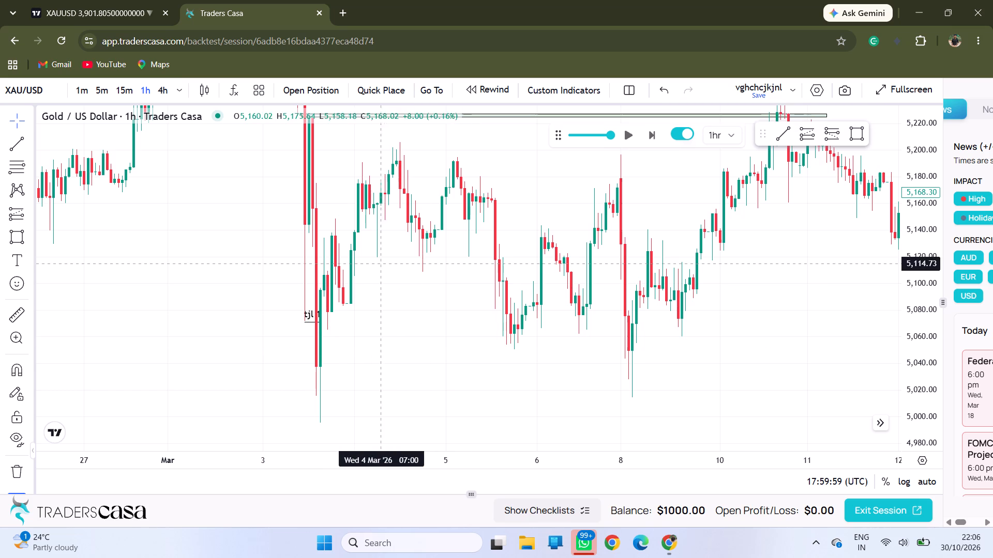
Draw a horizontal trend line at about 4,996 from the 3 March low at 13:00 to 15 March 23:00.
drag(366, 259, 328, 223)
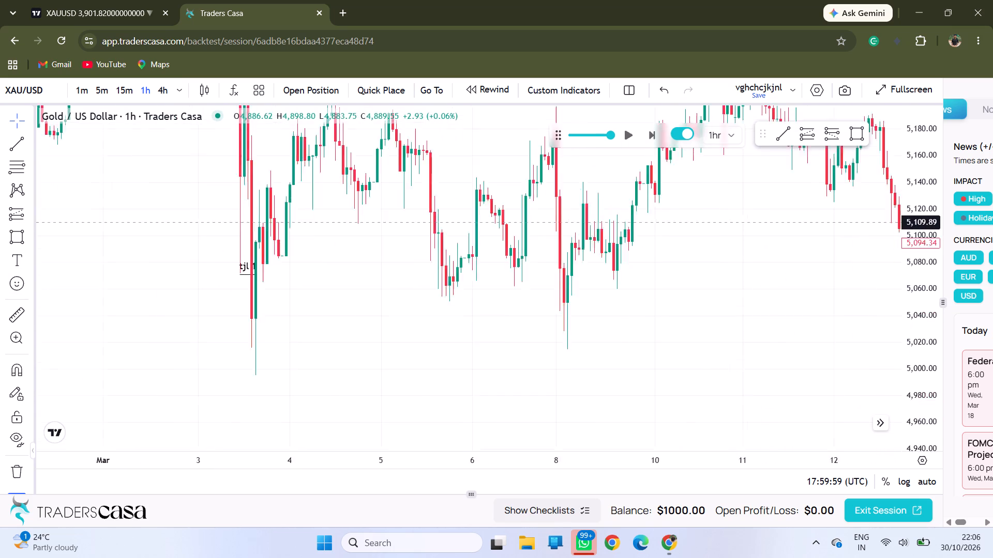
drag(328, 223, 300, 209)
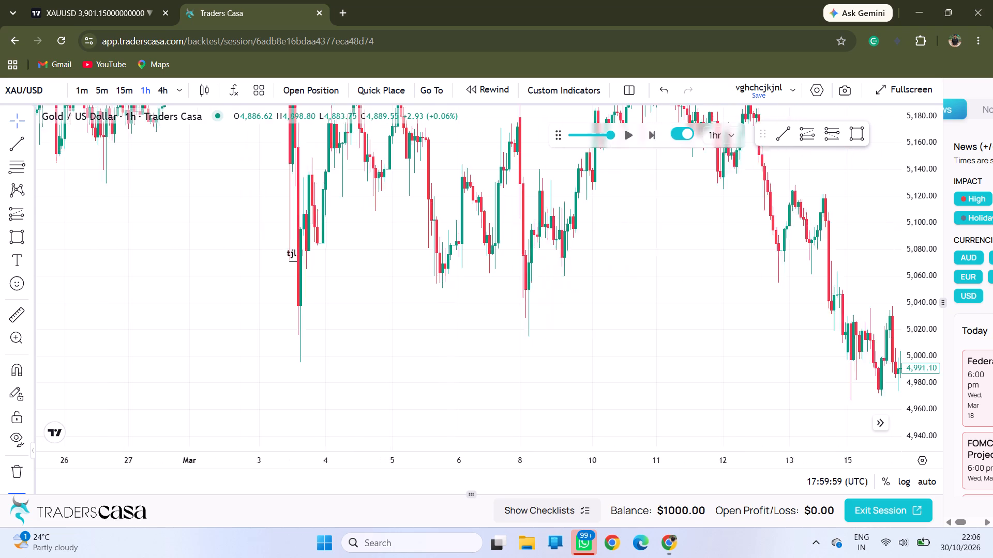
drag(926, 194, 926, 327)
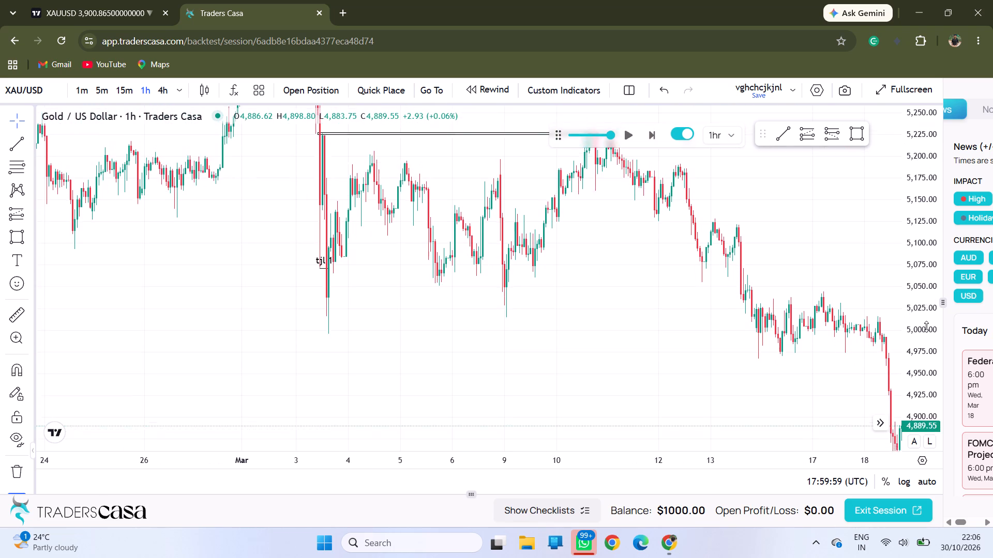
drag(926, 327, 925, 344)
drag(699, 352, 525, 354)
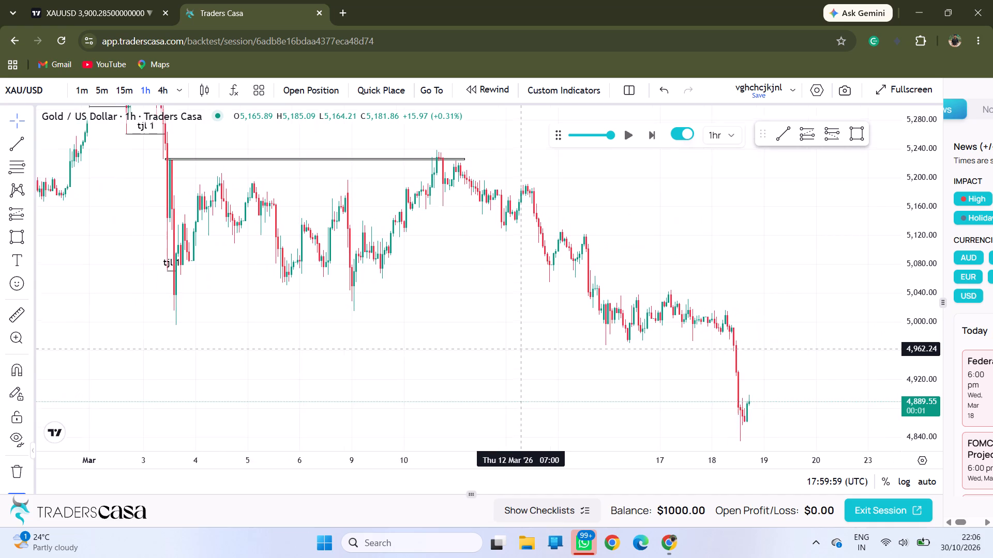
drag(525, 354, 536, 362)
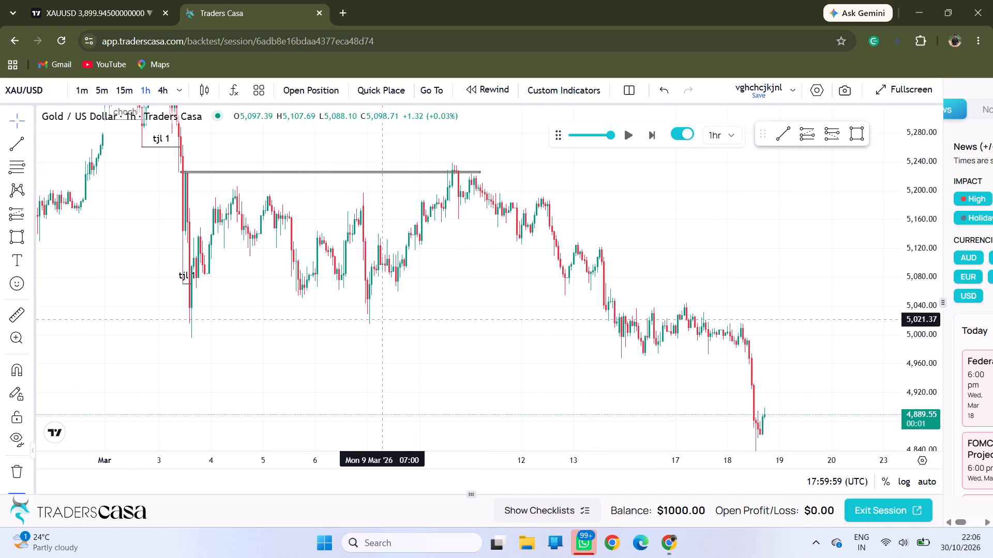
click(3, 144)
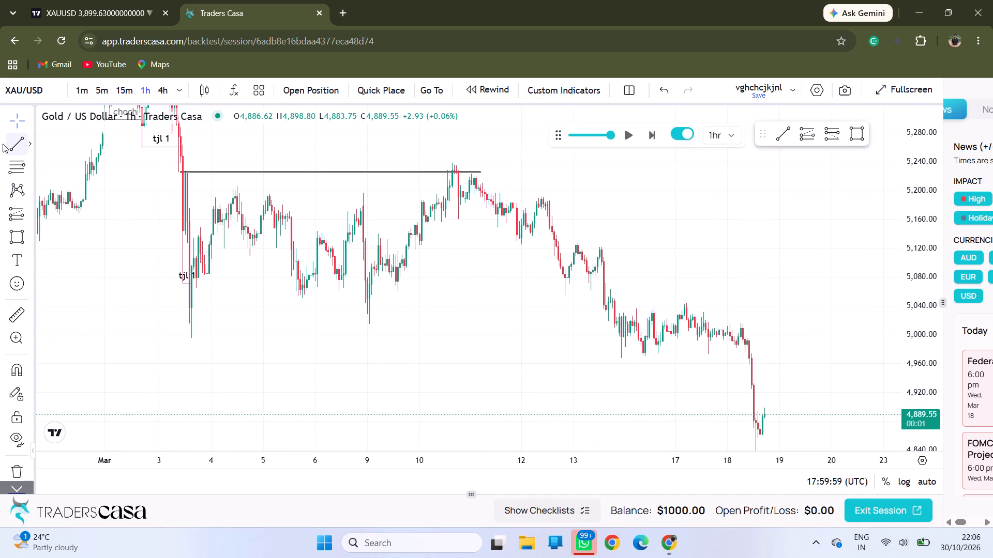
click(188, 337)
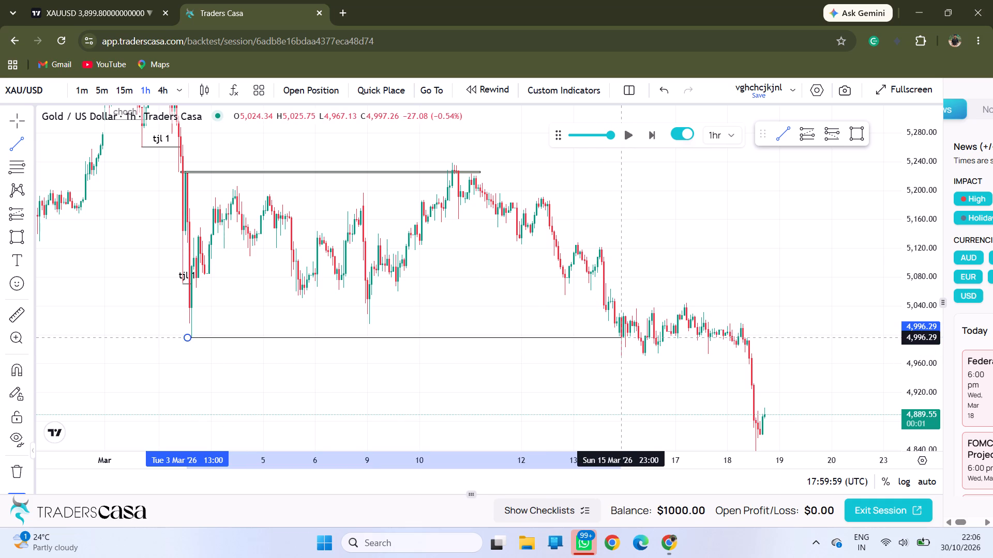
click(622, 337)
click(640, 346)
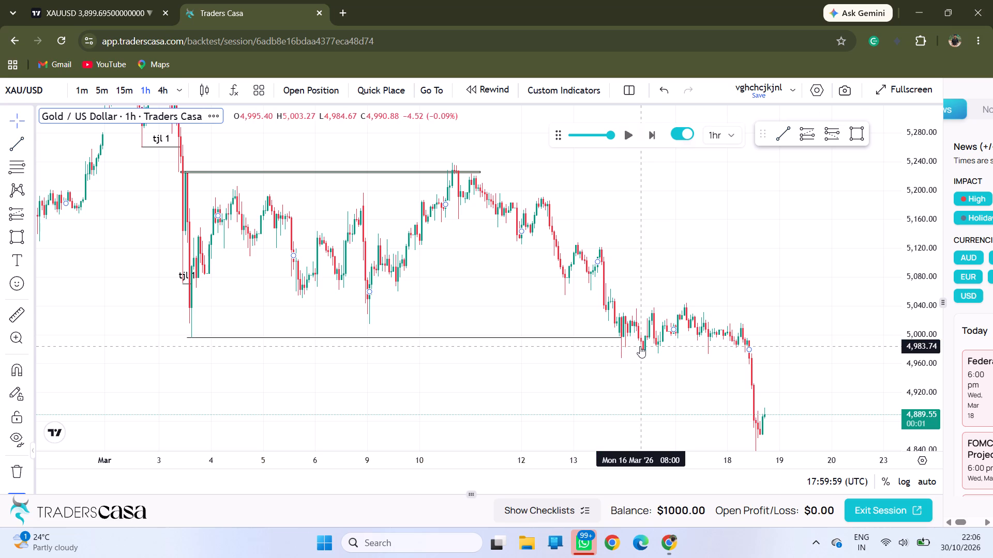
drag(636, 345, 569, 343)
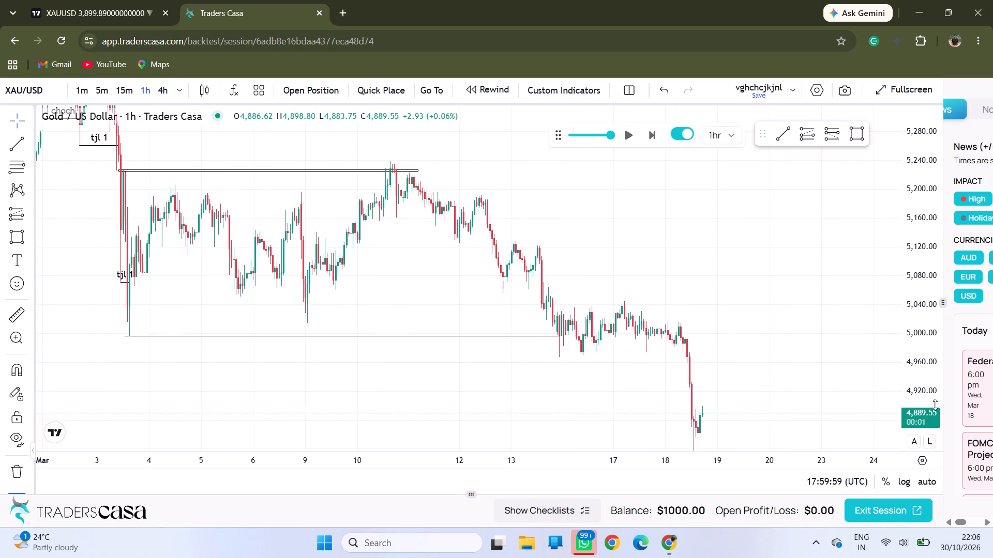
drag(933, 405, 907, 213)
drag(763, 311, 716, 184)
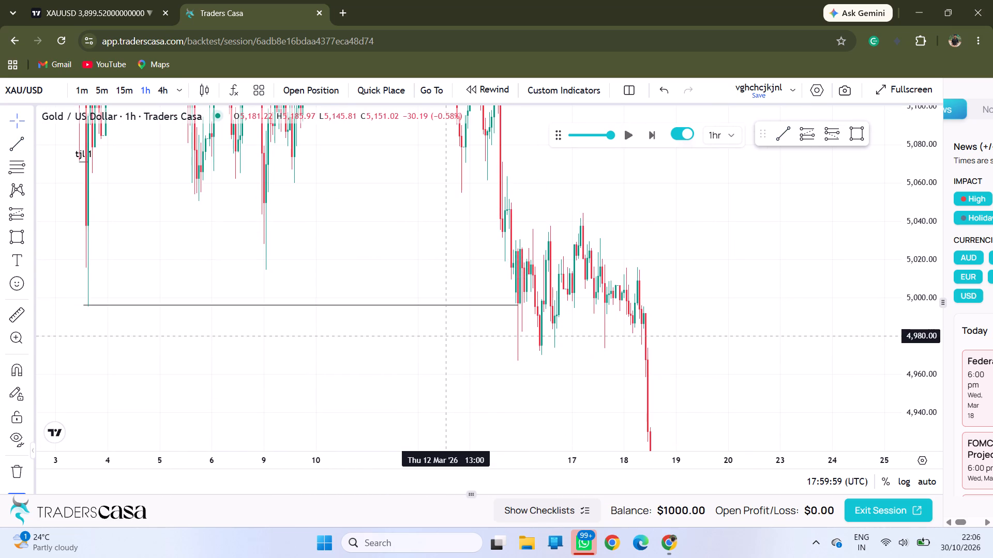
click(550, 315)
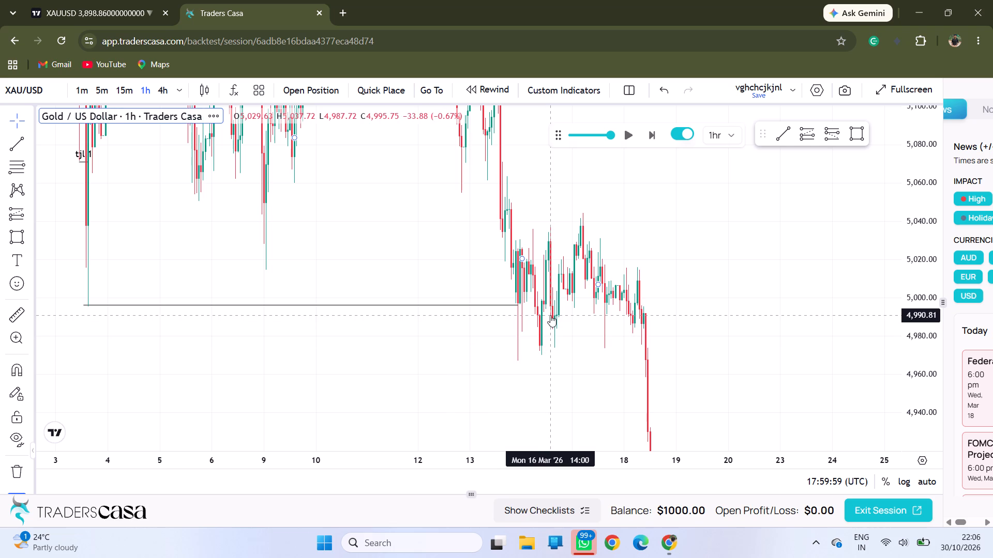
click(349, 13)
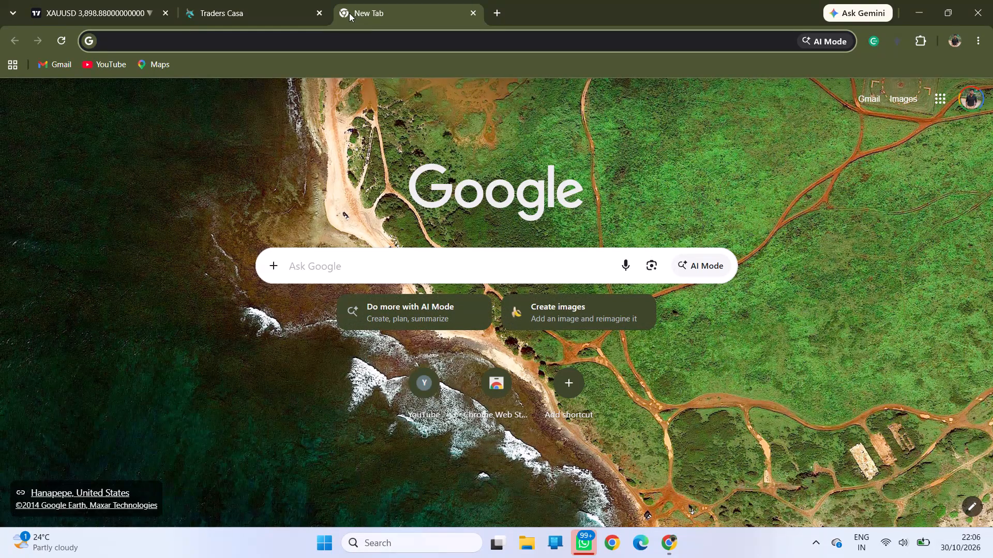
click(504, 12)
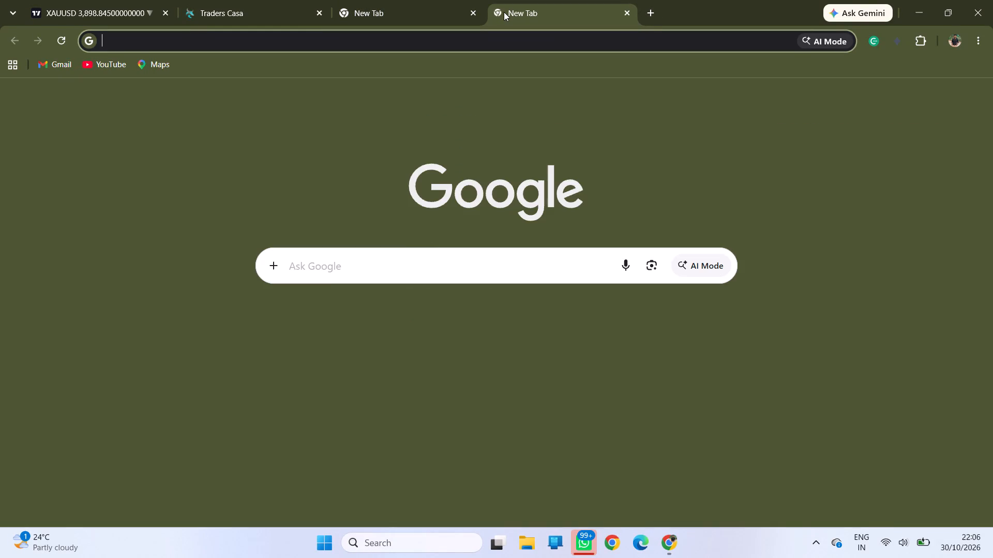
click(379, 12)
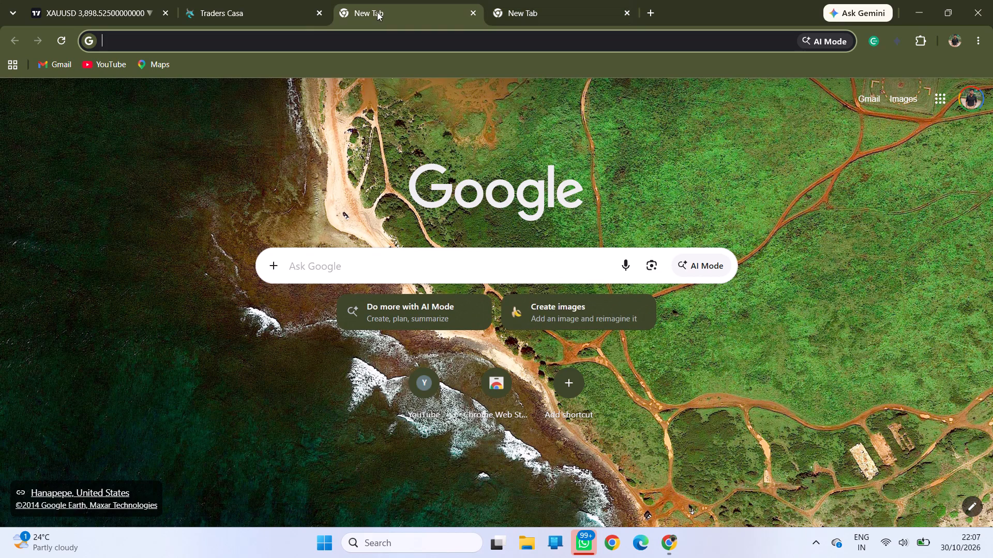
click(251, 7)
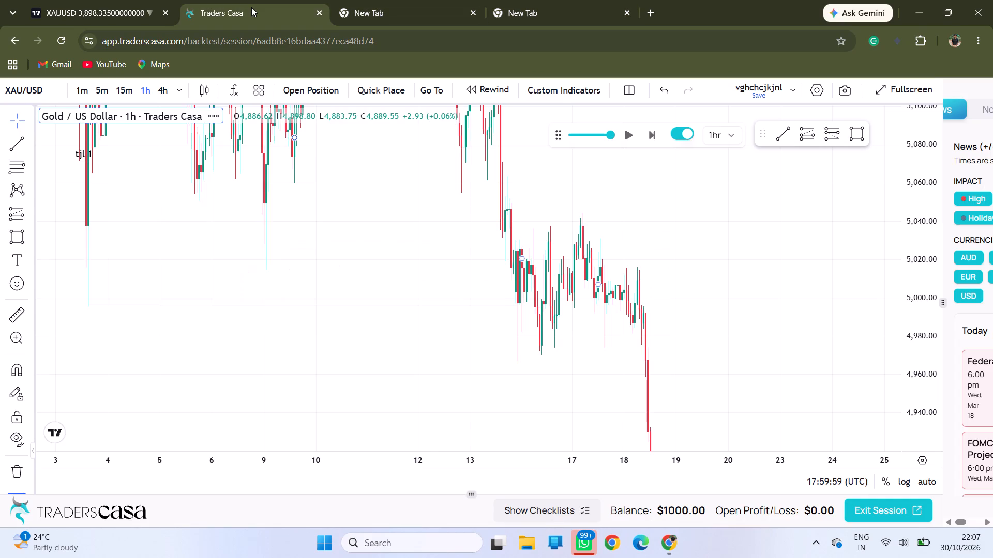
Draw a horizontal trend line at about 4,967 from the 15 March 23:00 low to 18 March 13:00.
drag(481, 365, 369, 324)
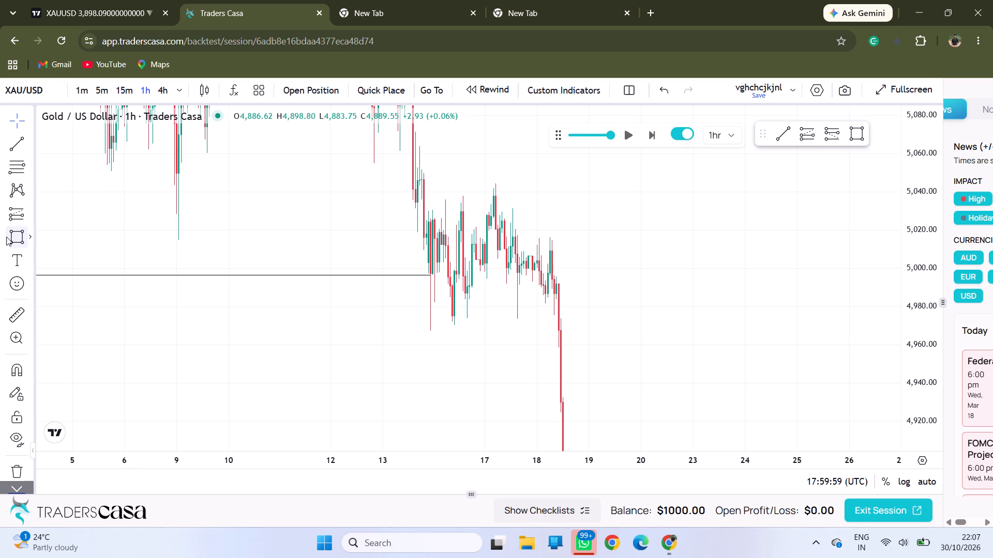
click(29, 149)
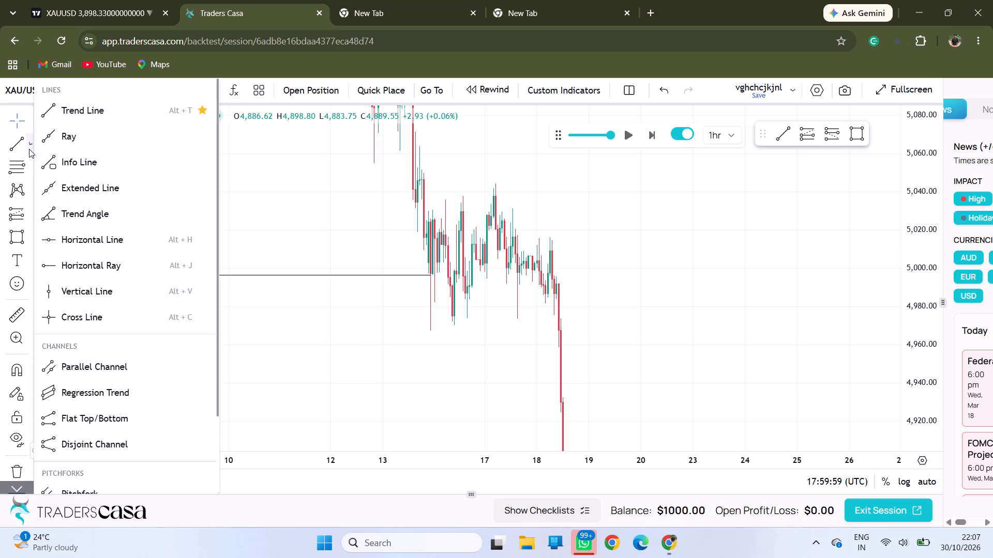
click(98, 105)
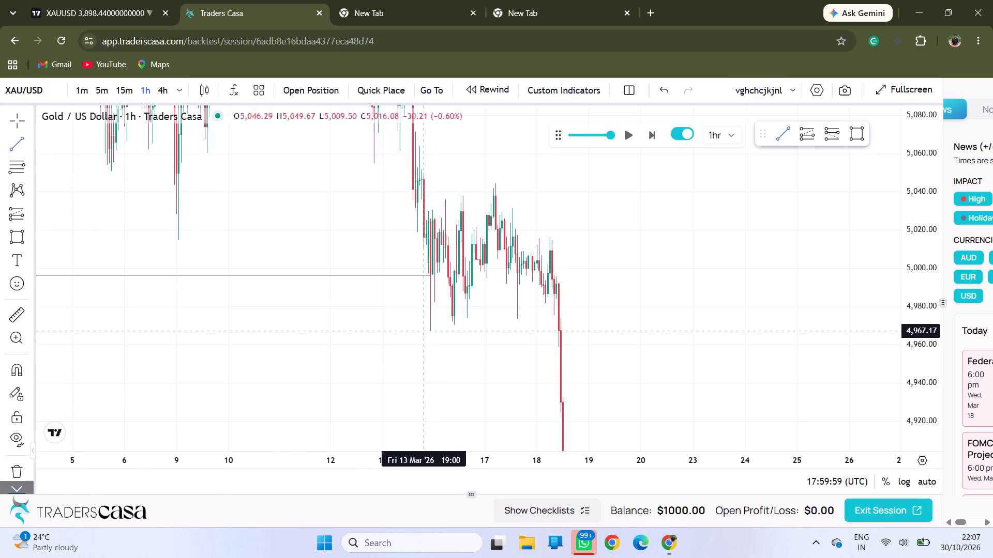
drag(431, 331, 526, 330)
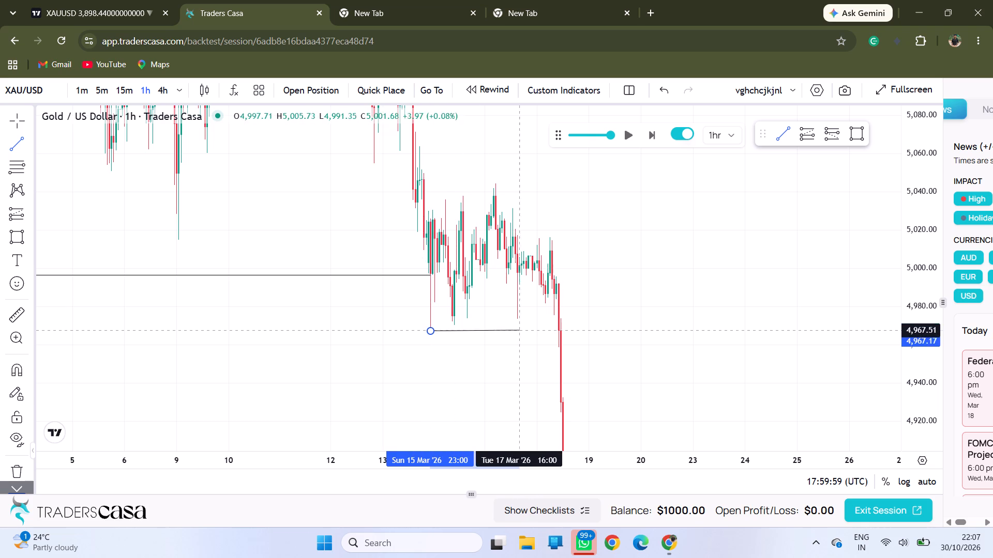
drag(526, 330, 561, 330)
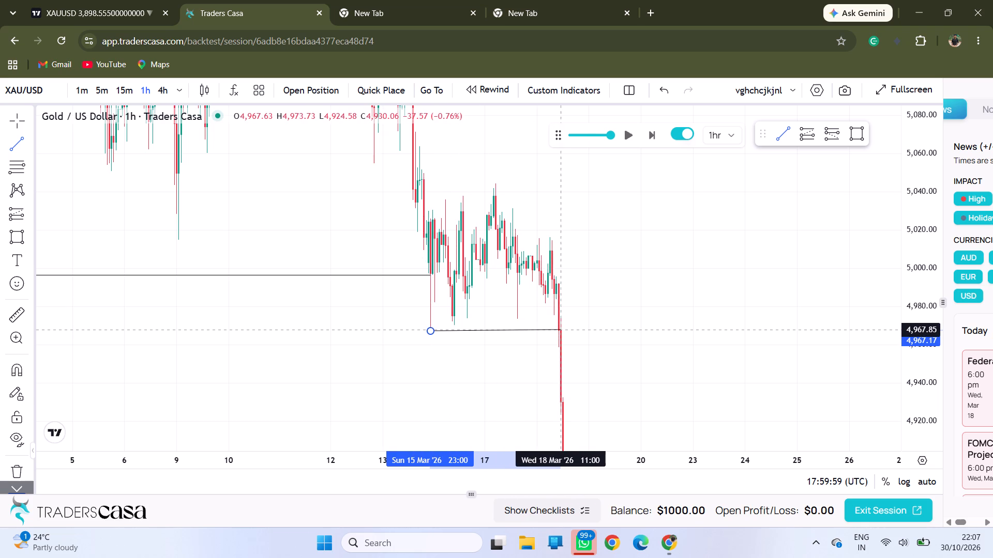
drag(561, 330, 564, 331)
click(564, 331)
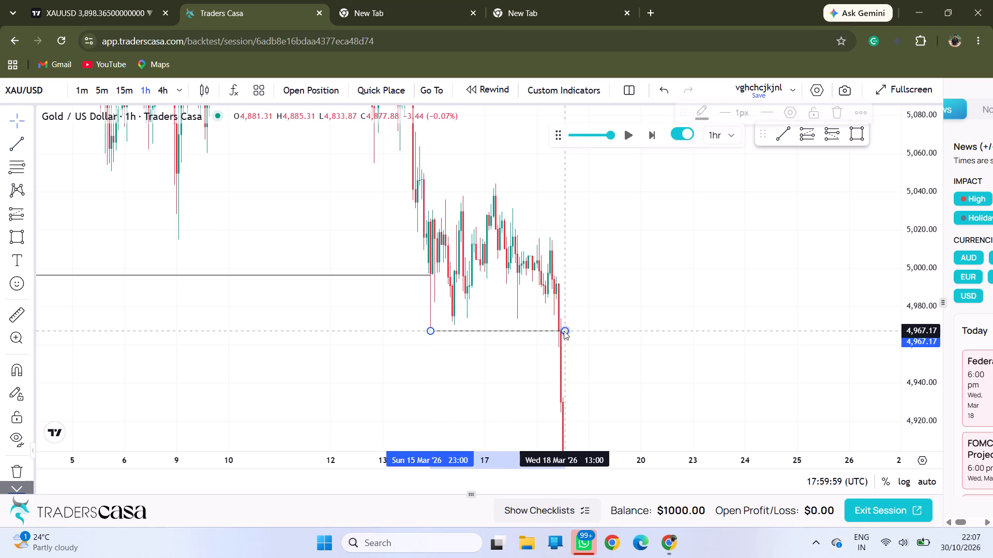
Label the new trend line at about 4,967 "tjl 1".
click(491, 321)
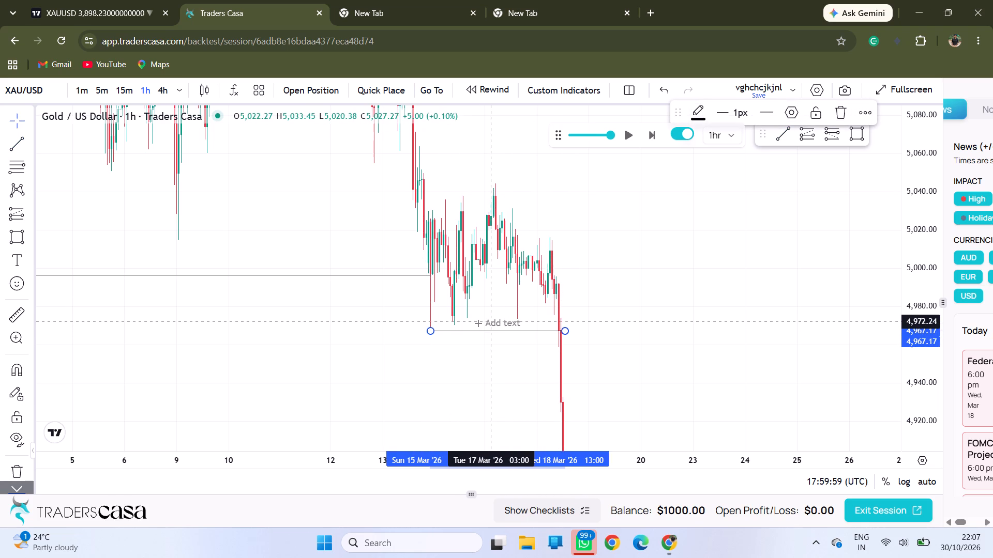
text(tjl)
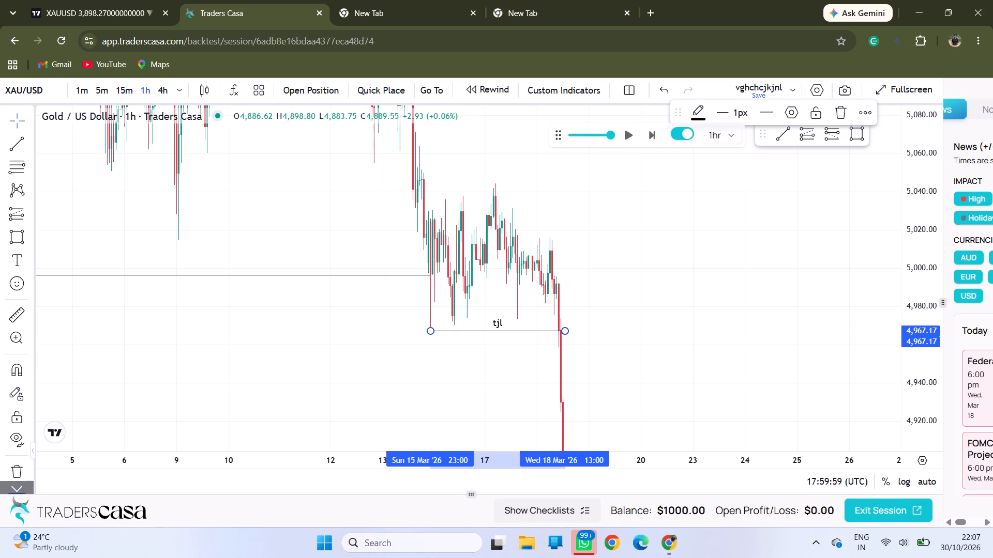
key(space)
text(1)
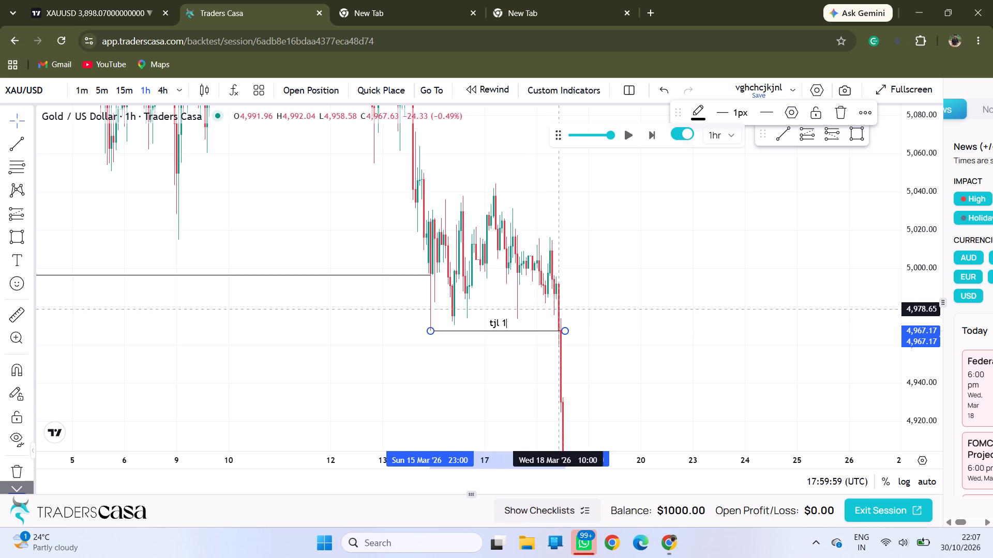
click(544, 282)
Draw a red-filled rectangle zone from about 5,025 up to 5,030, spanning 13 March 18:00 to 18 March 10:00.
drag(423, 218, 434, 252)
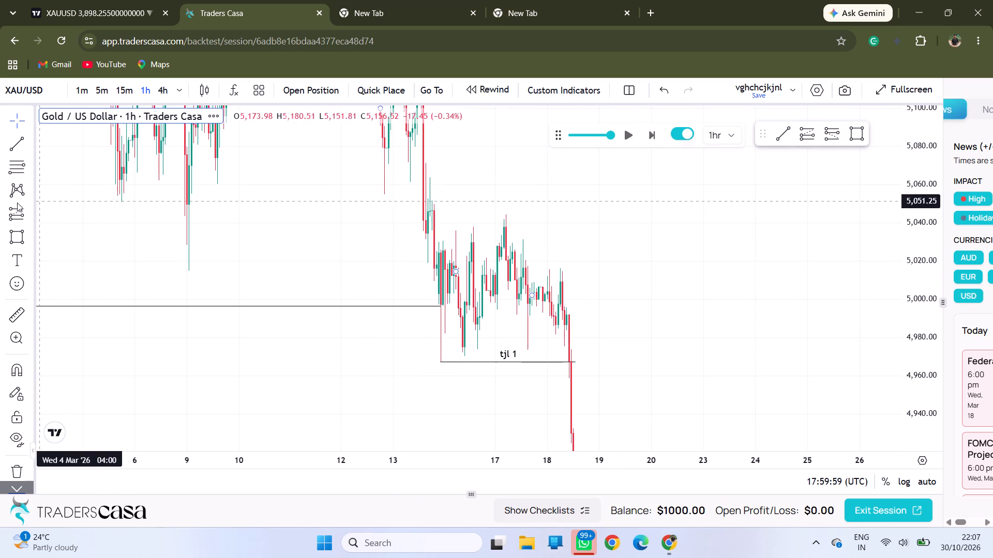
click(19, 231)
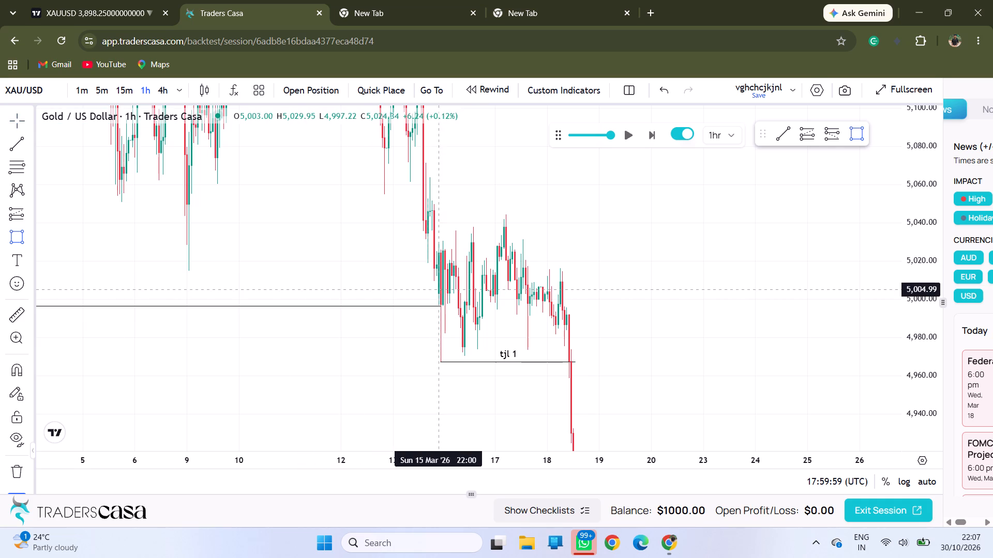
click(432, 252)
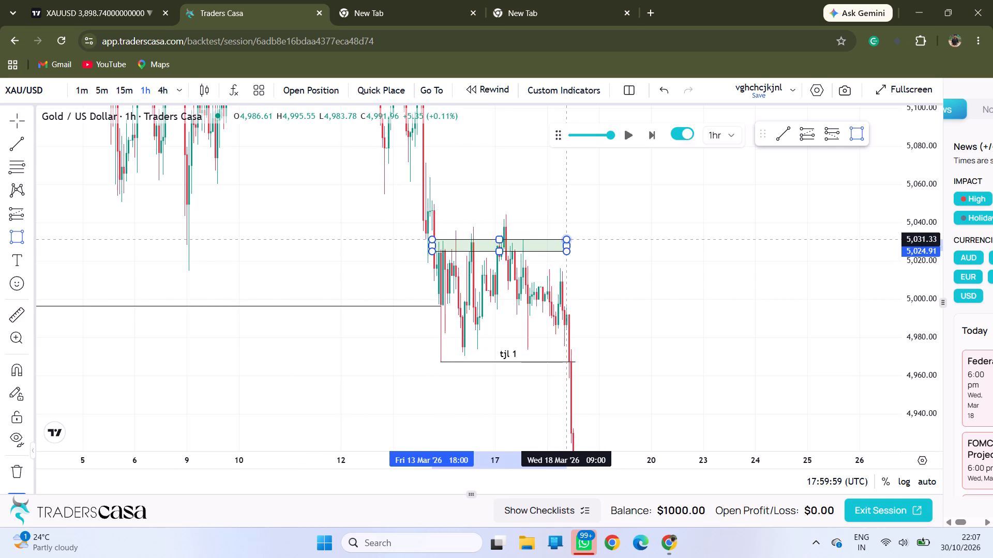
click(568, 241)
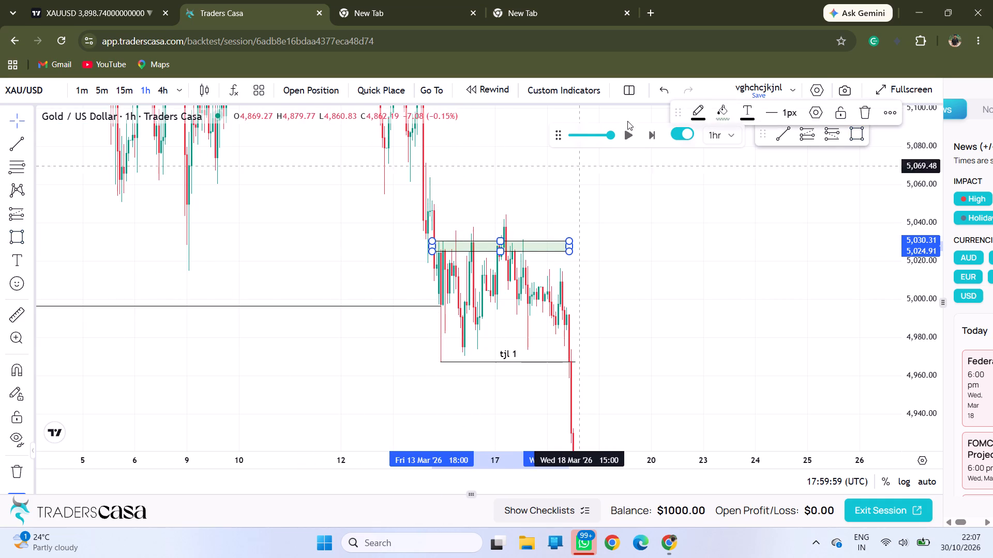
click(720, 117)
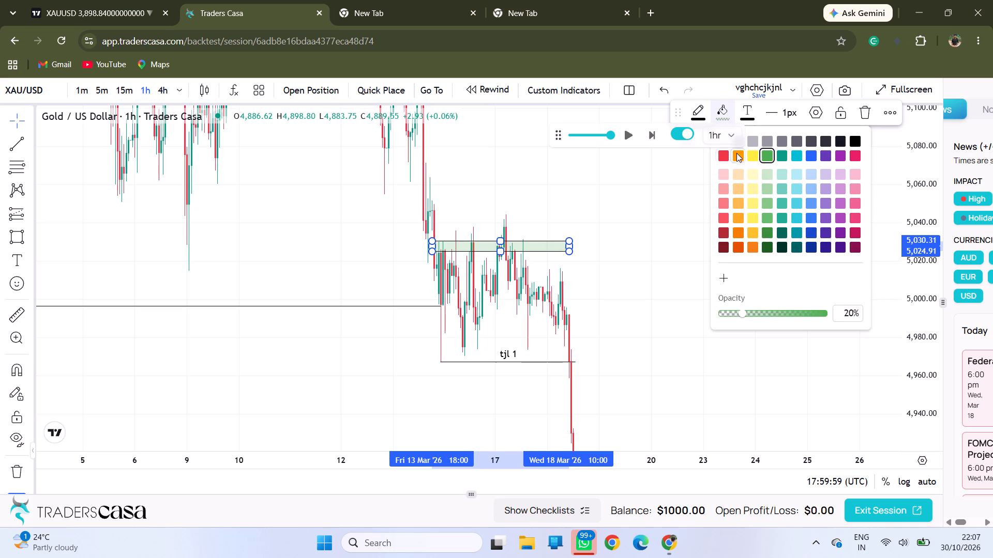
click(724, 157)
Shorten the red zone near 5,025–5,030 so that it ends at about the start of 17 March.
drag(652, 248, 533, 167)
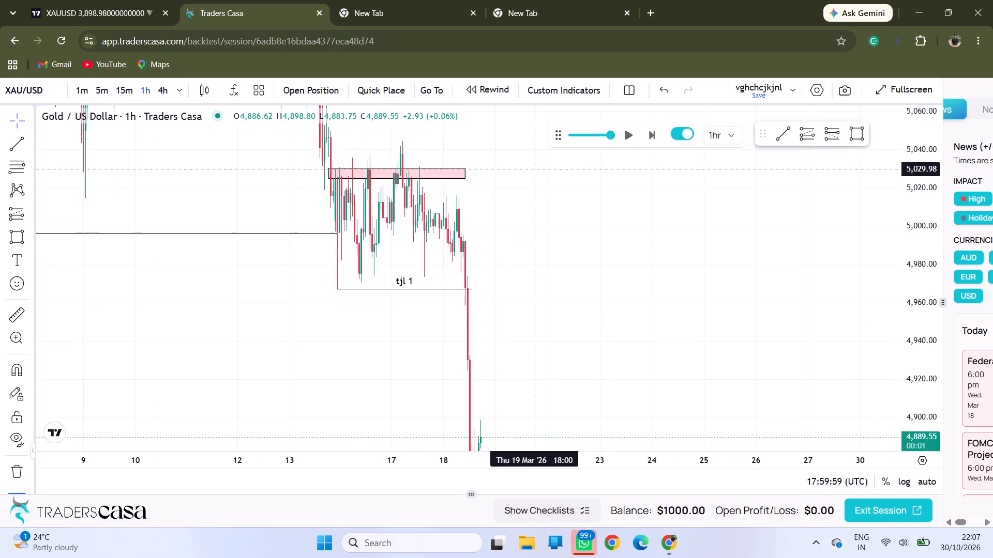
drag(533, 167, 552, 244)
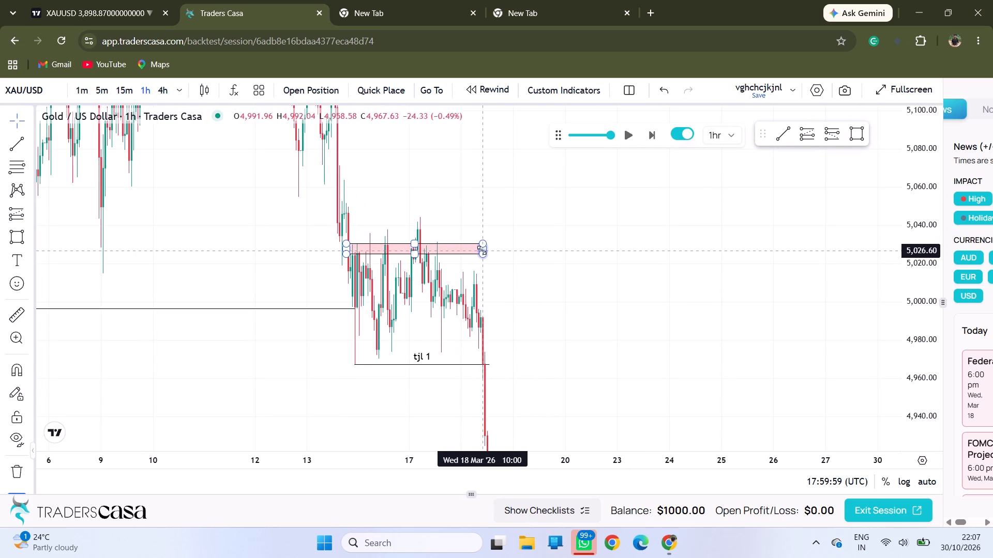
drag(479, 248, 409, 242)
Move the red zone onto the 17 March high, covering about 5,037 to 5,042 and ending 18 March 07:00.
drag(458, 300, 428, 298)
drag(428, 298, 569, 304)
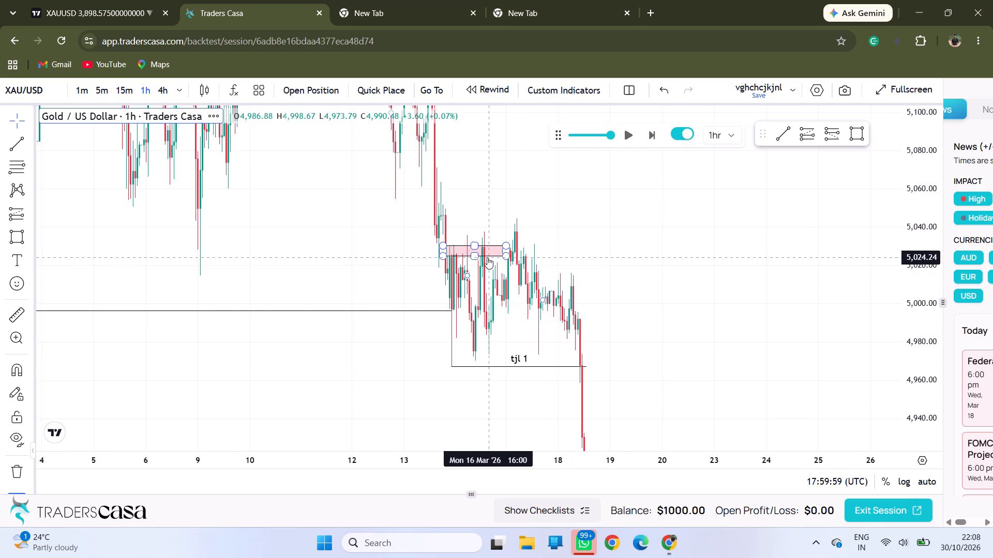
drag(487, 257, 553, 231)
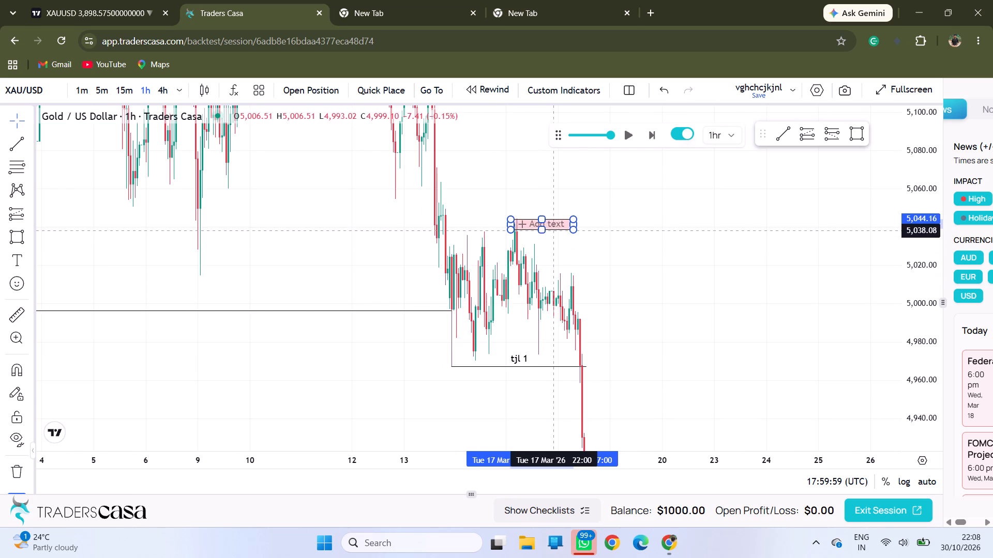
drag(553, 231, 553, 234)
drag(610, 313, 608, 313)
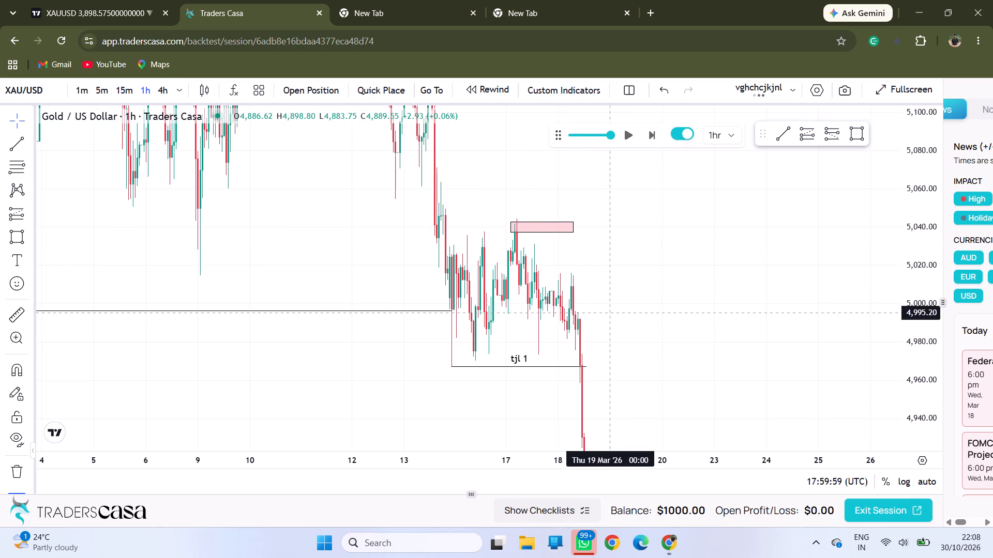
On the 4-hour chart, draw a horizontal trend line at about 4,840 from 17 February 06:00 to 18 March 17:00.
drag(608, 313, 255, 297)
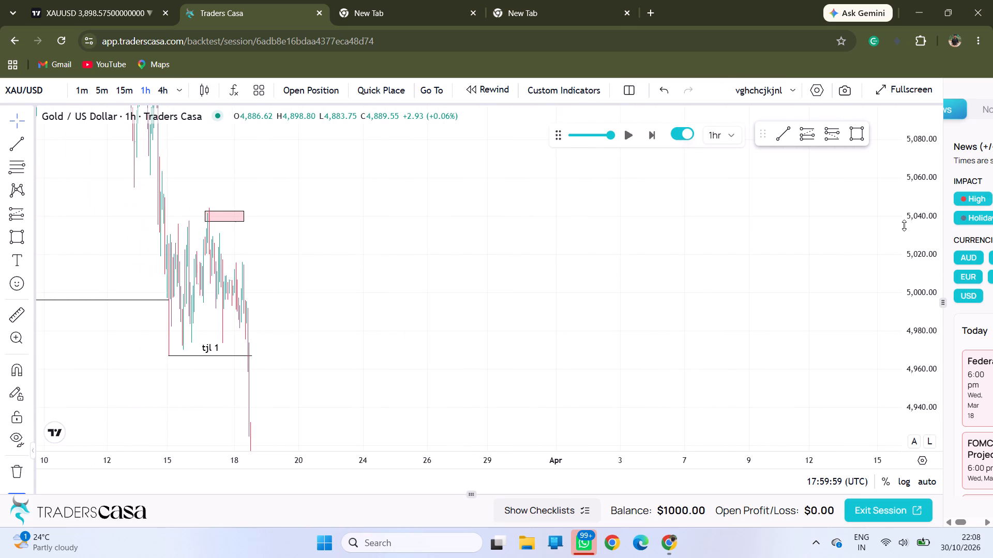
drag(921, 235, 924, 386)
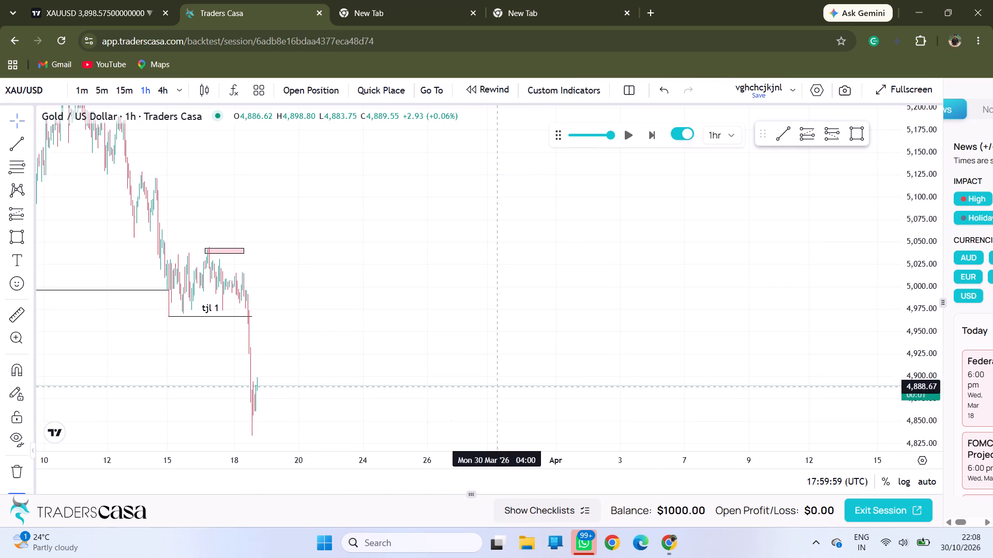
drag(442, 403, 634, 280)
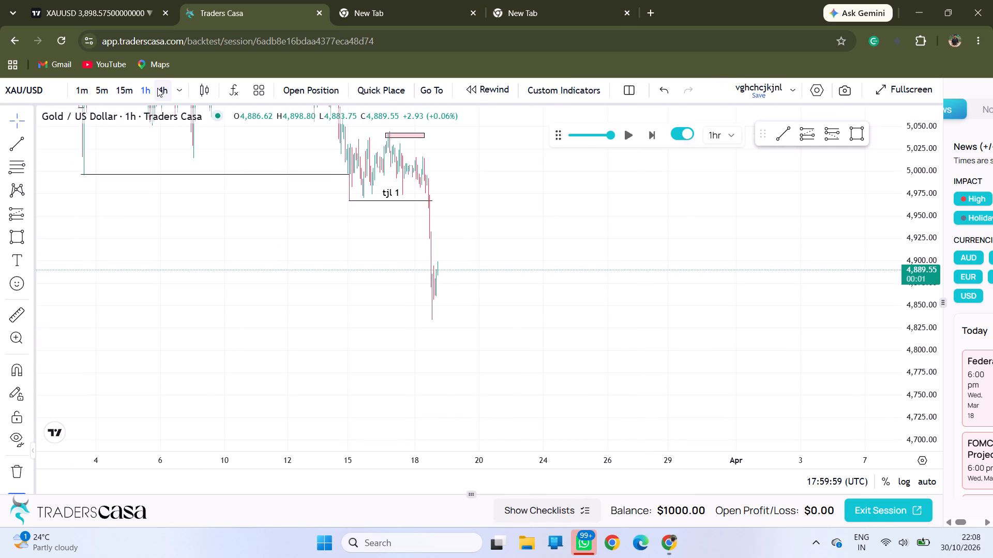
click(157, 88)
drag(391, 298, 495, 297)
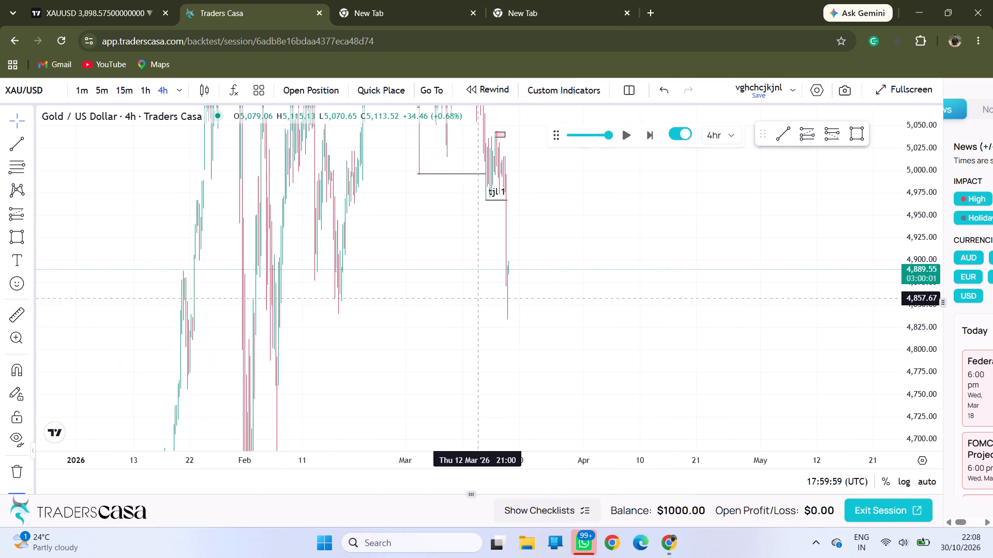
drag(495, 297, 500, 296)
drag(425, 298, 530, 303)
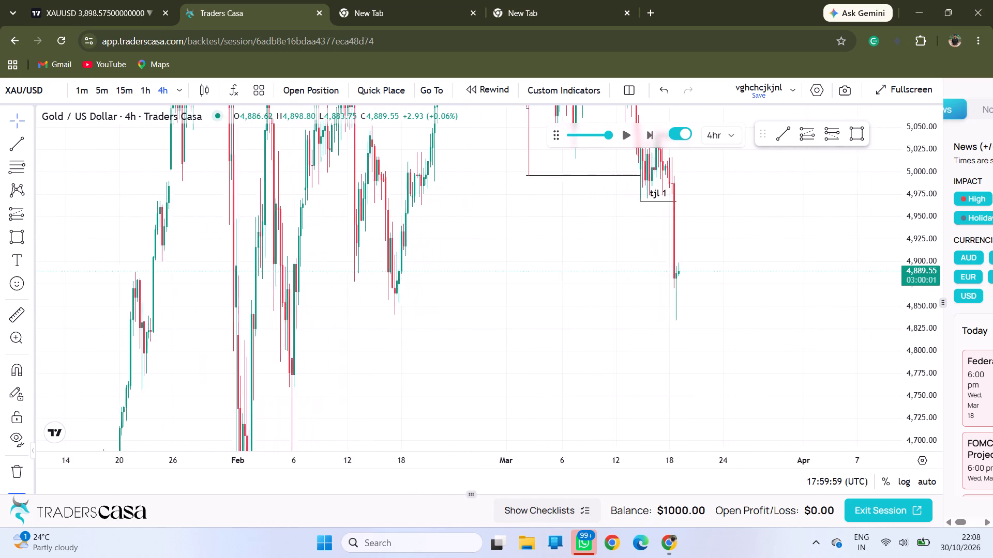
click(21, 146)
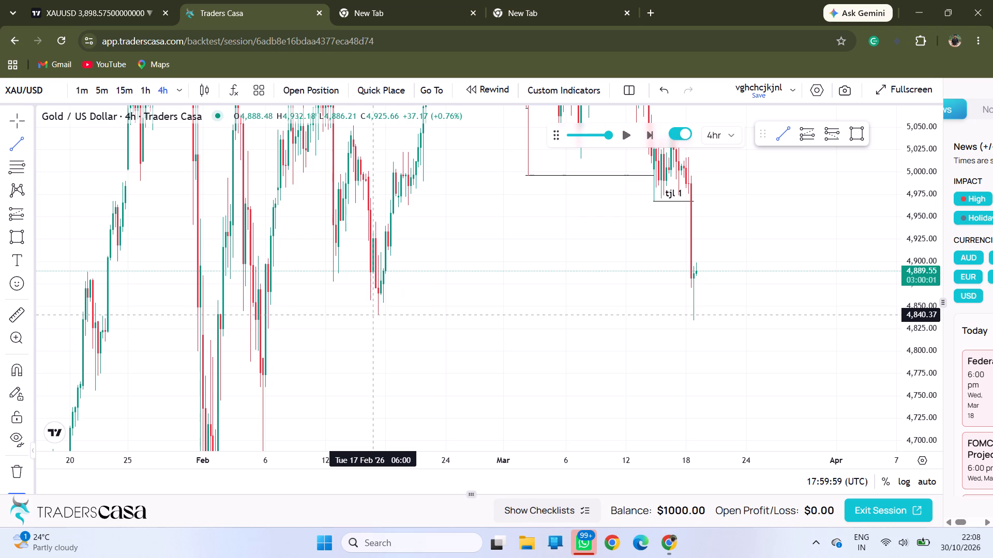
click(372, 315)
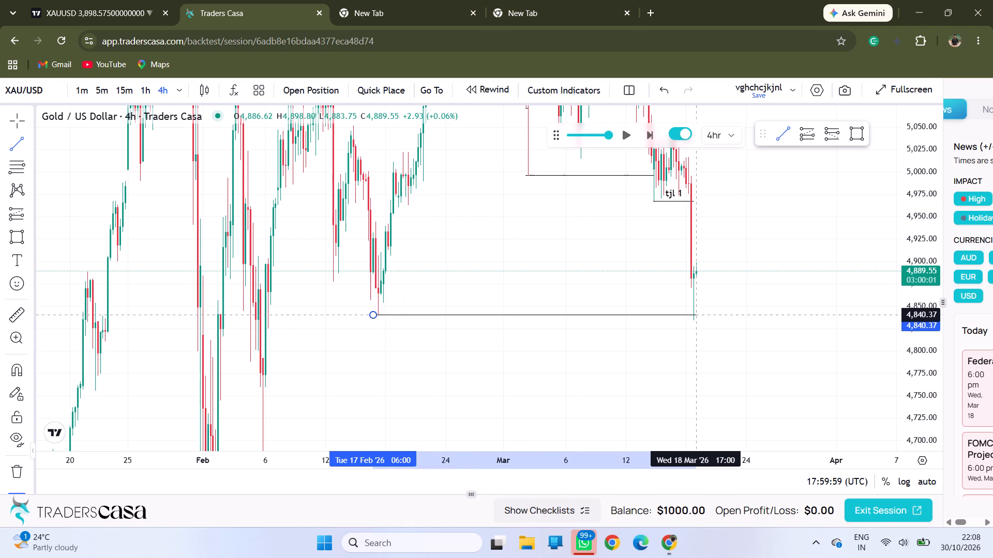
click(696, 315)
click(728, 303)
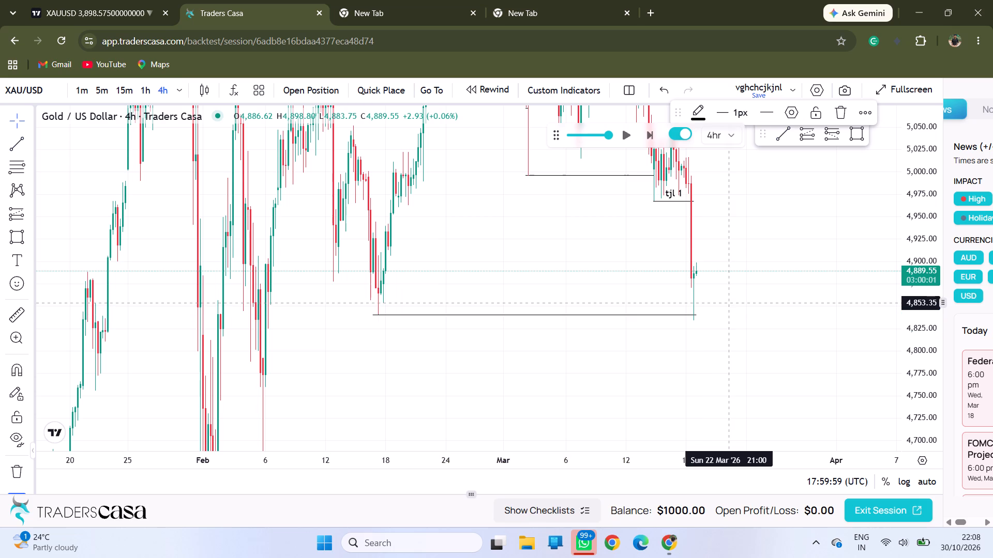
Switch the chart back to the 1-hour timeframe.
click(149, 83)
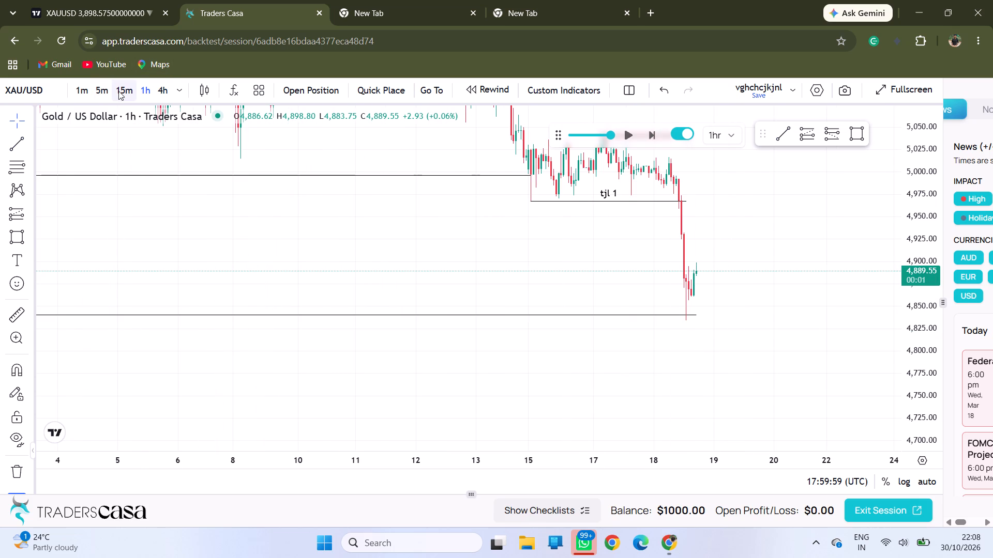
Examine the 18 March drop and rebound around the 4,840 line on the 15-minute and 1-minute charts.
click(118, 91)
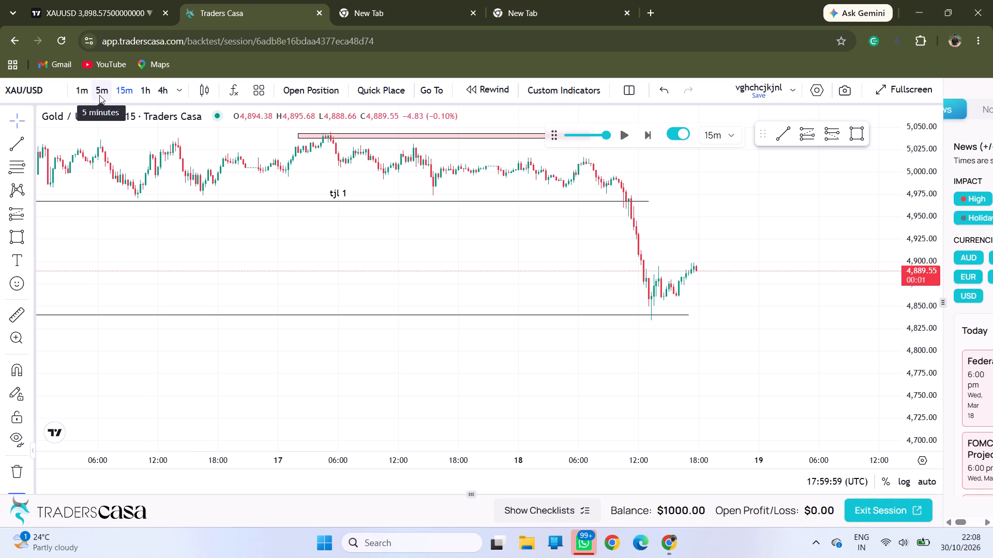
click(81, 95)
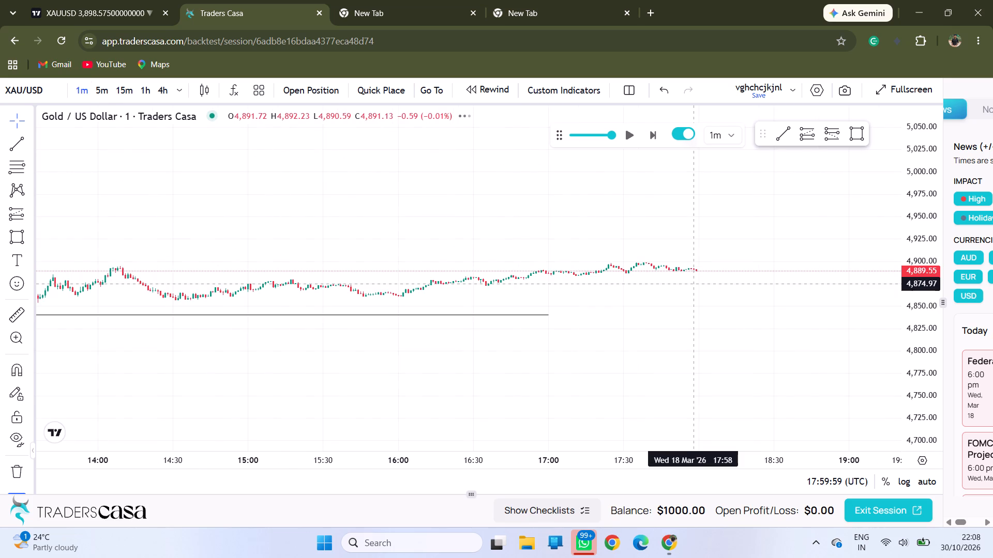
drag(307, 295, 591, 280)
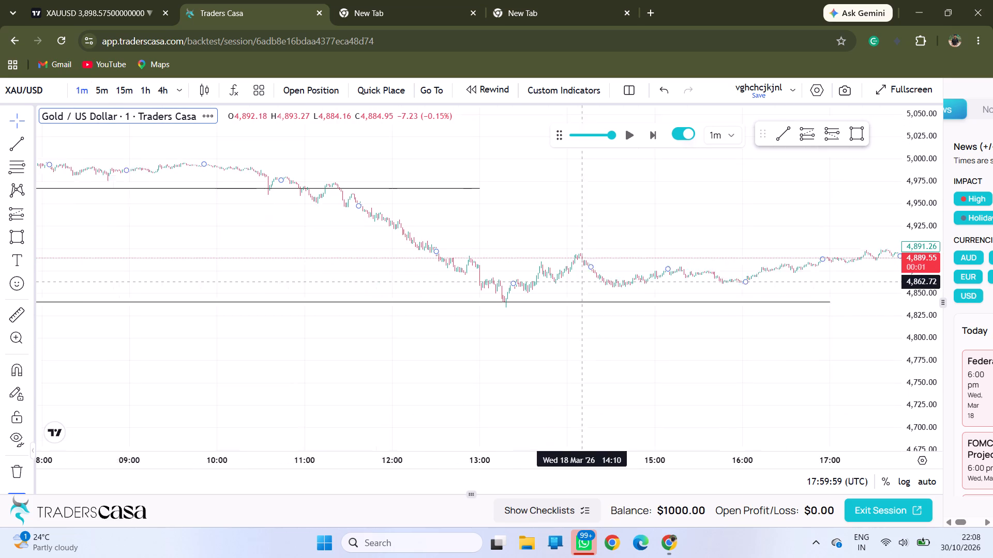
drag(591, 280, 592, 279)
drag(926, 364, 860, 11)
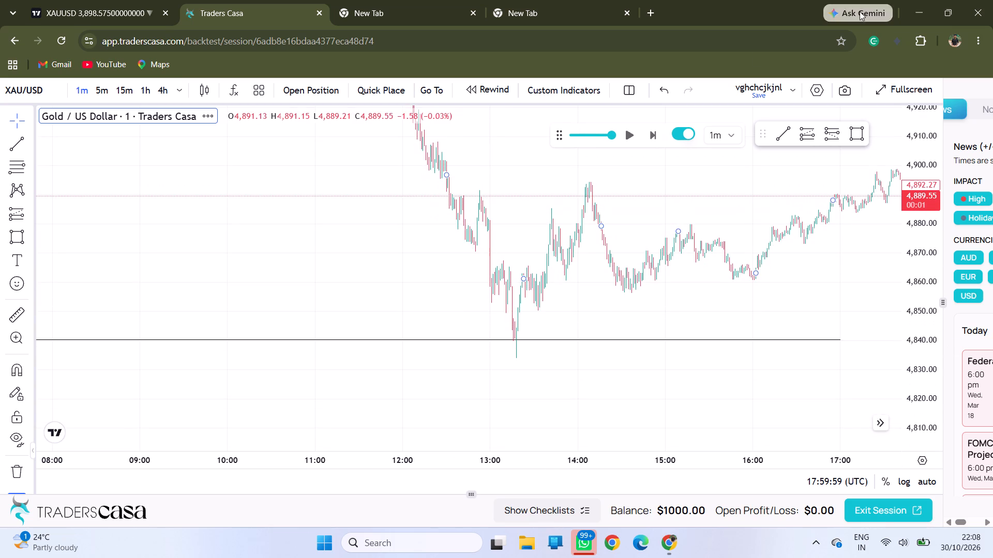
drag(576, 292, 475, 298)
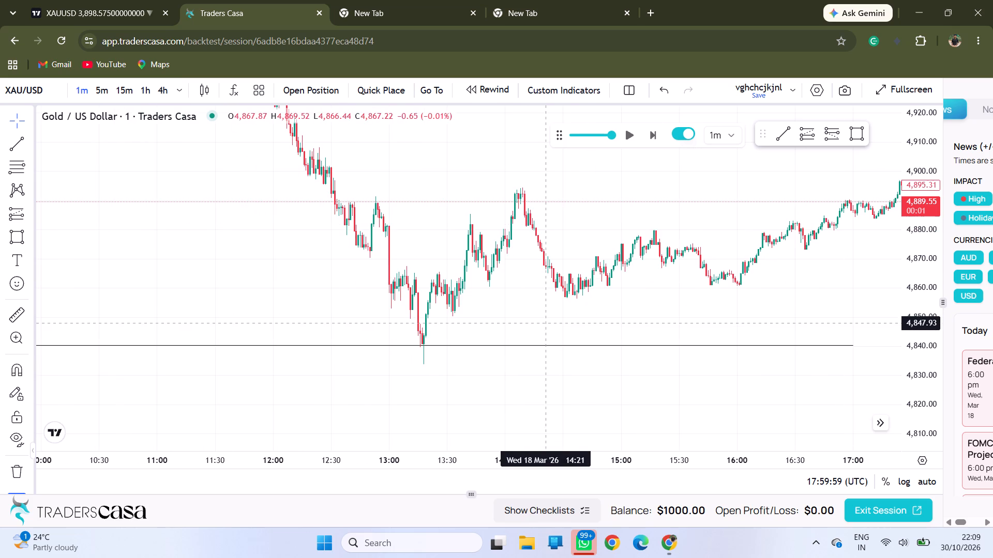
drag(546, 323, 635, 295)
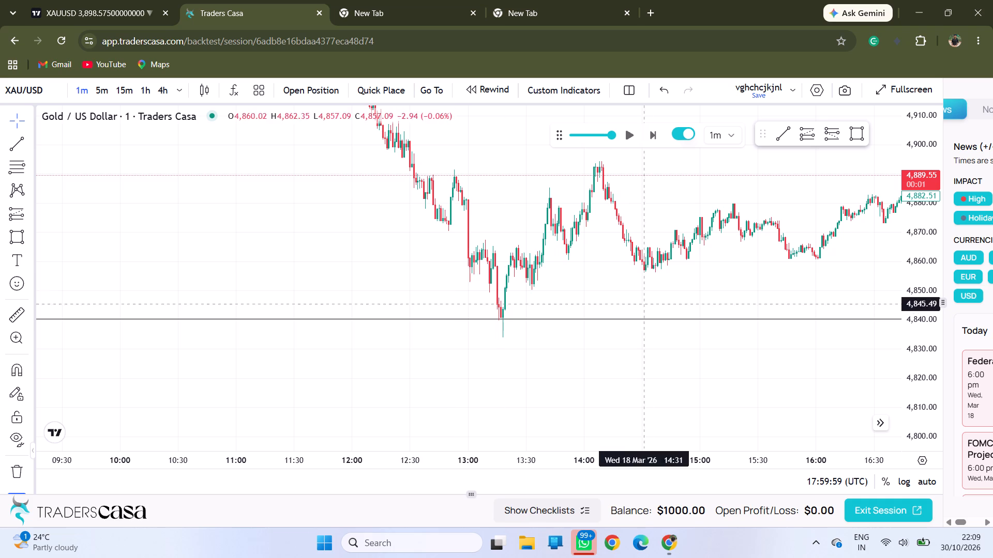
drag(584, 274, 368, 288)
drag(636, 261, 398, 290)
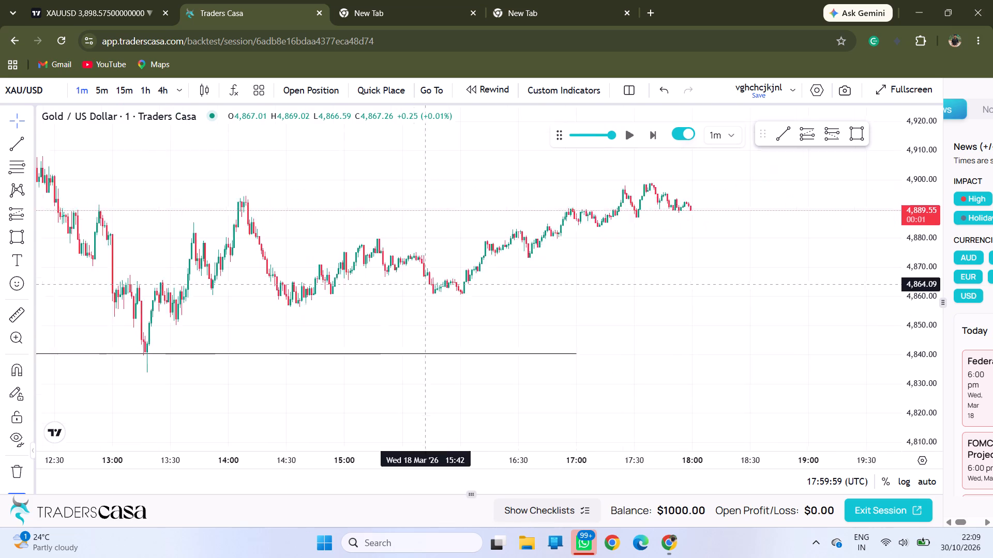
drag(398, 290, 731, 236)
drag(923, 371, 906, 164)
drag(562, 280, 605, 345)
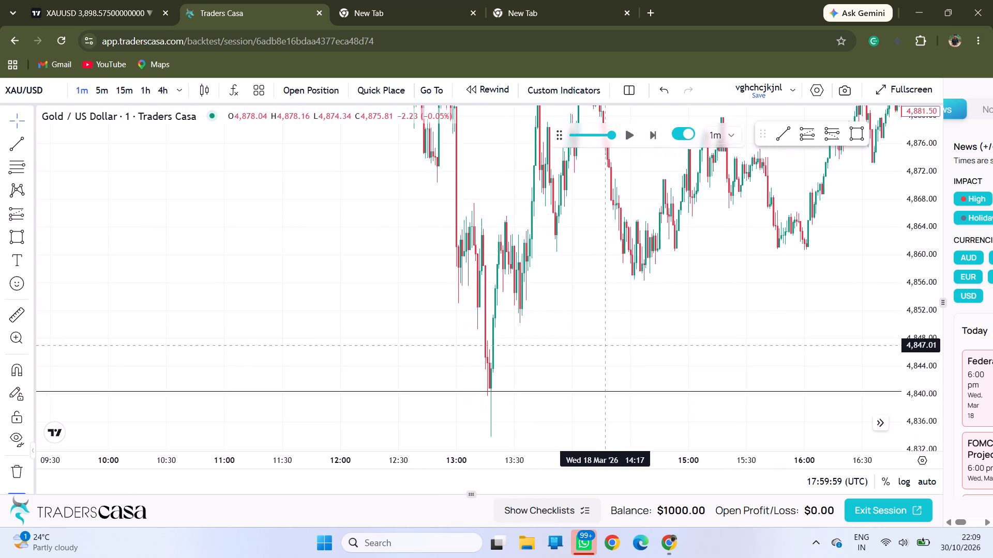
drag(490, 289, 500, 321)
click(407, 0)
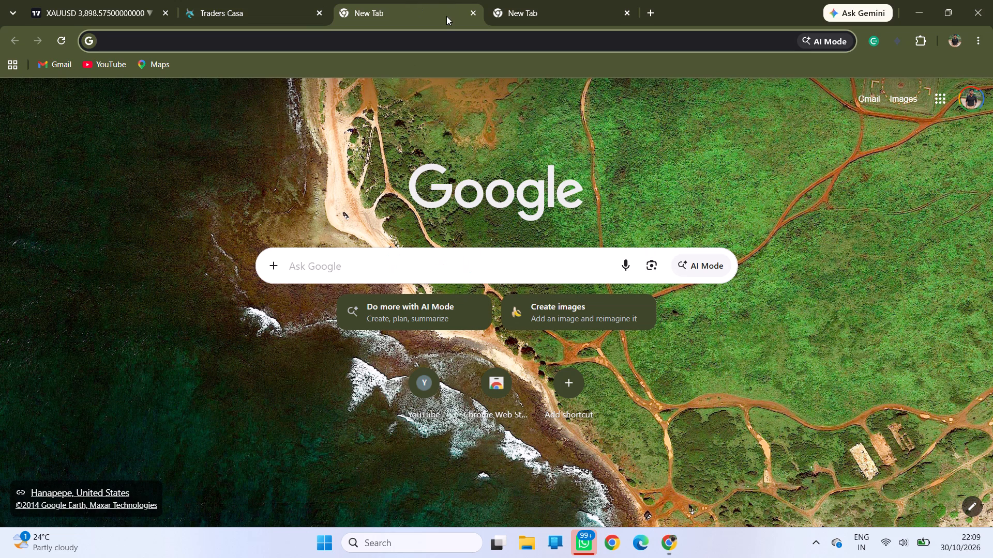
click(261, 0)
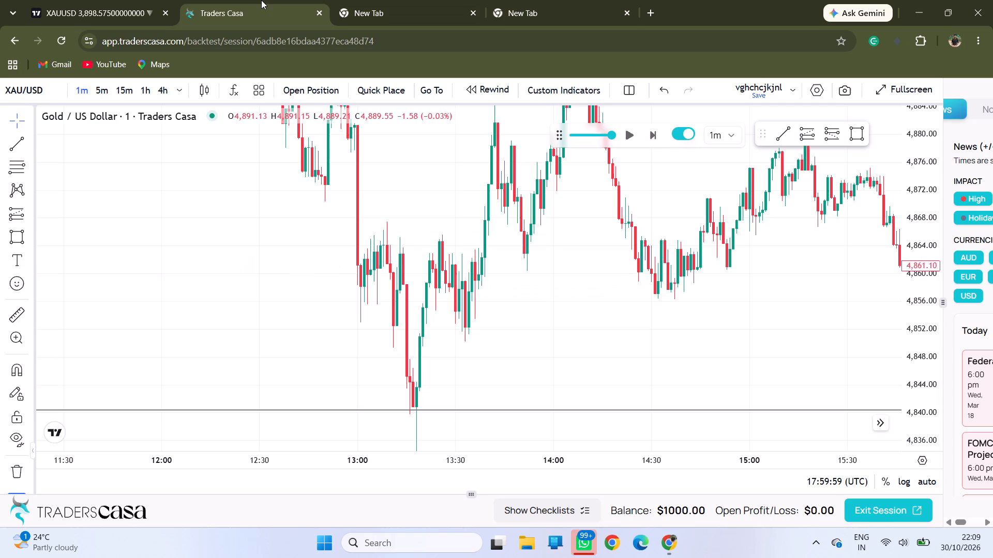
drag(448, 327, 474, 331)
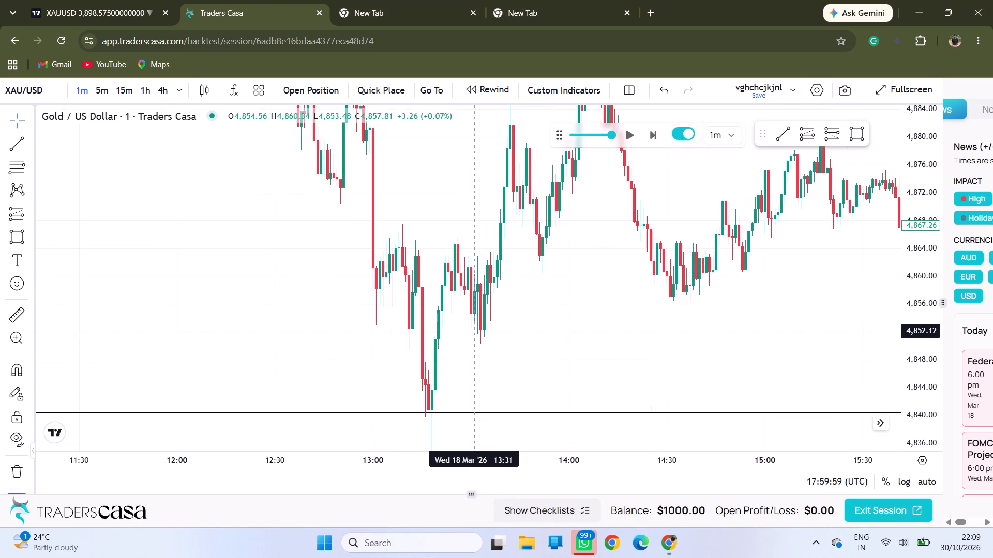
drag(400, 370, 424, 246)
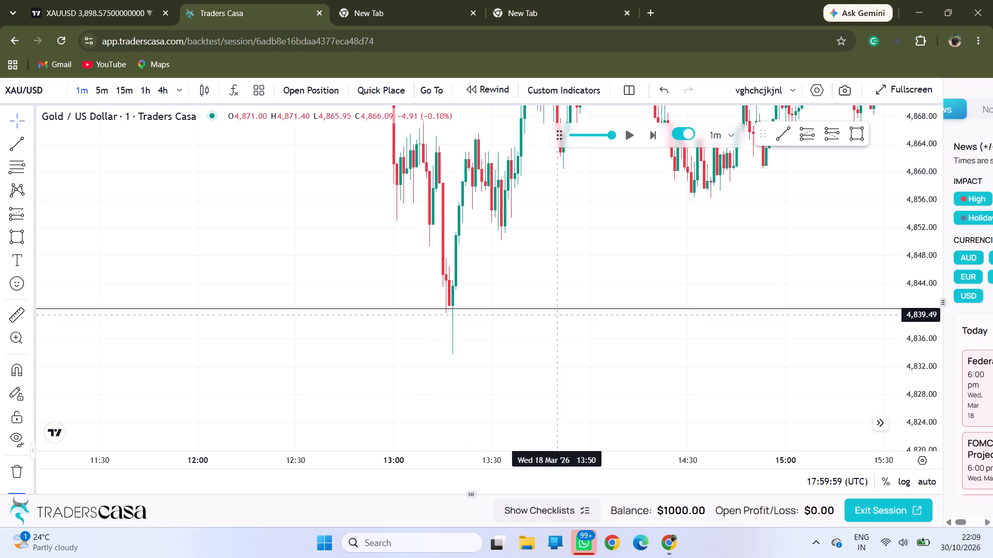
drag(930, 255, 924, 437)
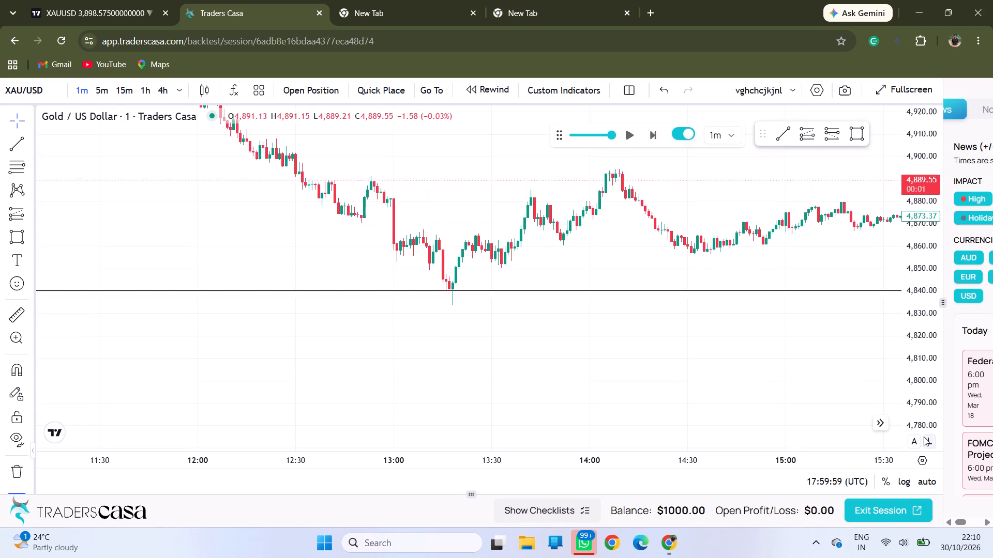
drag(924, 437, 925, 388)
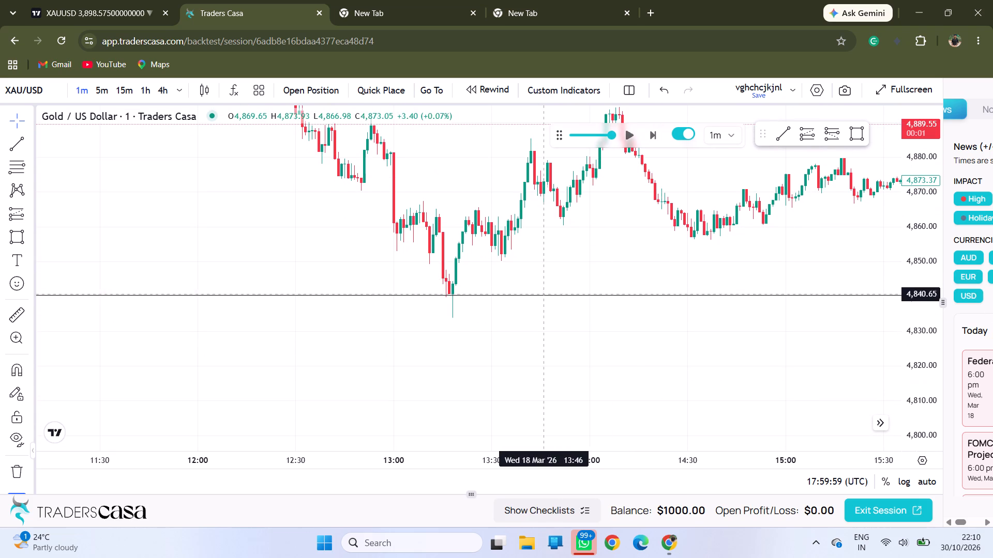
drag(531, 264, 553, 321)
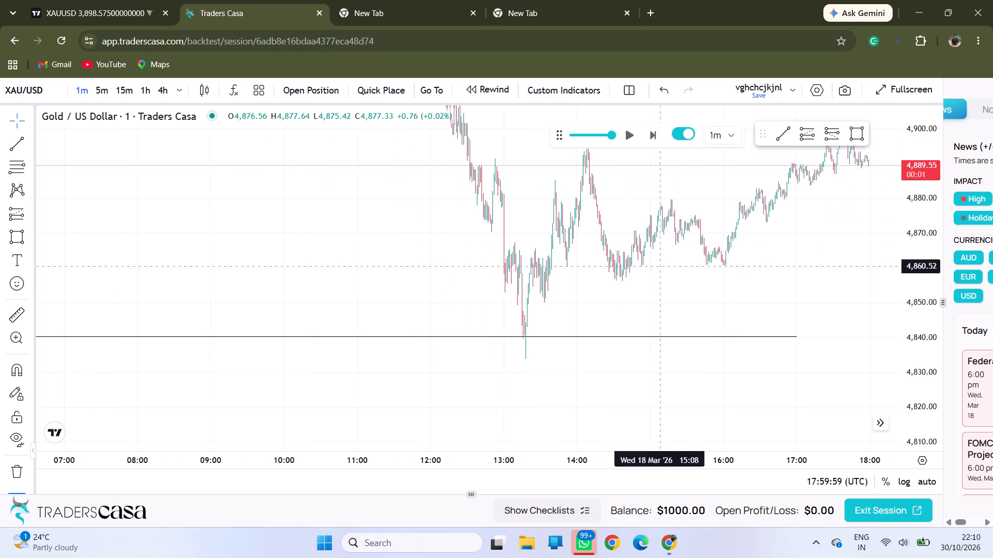
Return to the 1-hour chart and review the 18 March fall from the tjl 1 level to the 4,840 line.
click(149, 93)
drag(588, 225, 656, 379)
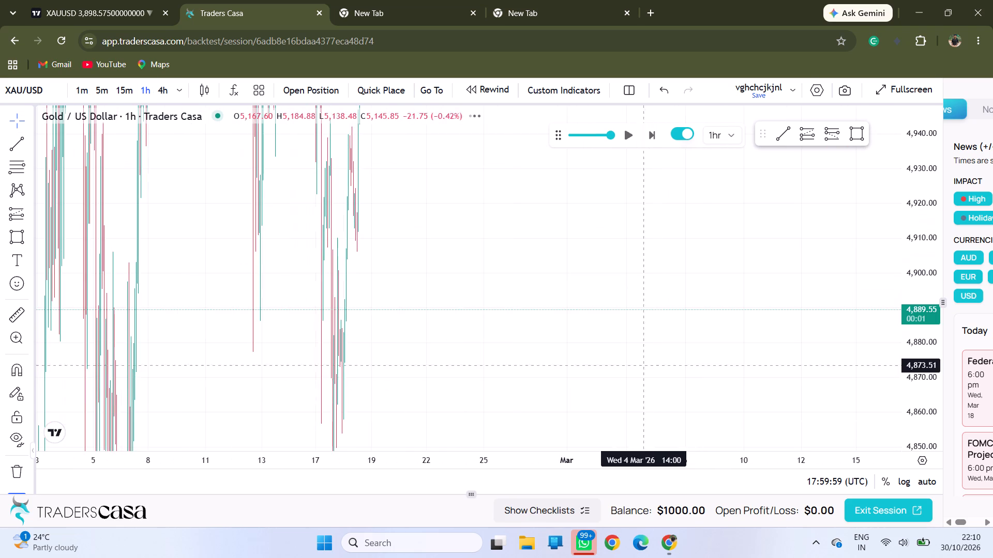
drag(717, 358, 106, 137)
drag(366, 210, 484, 428)
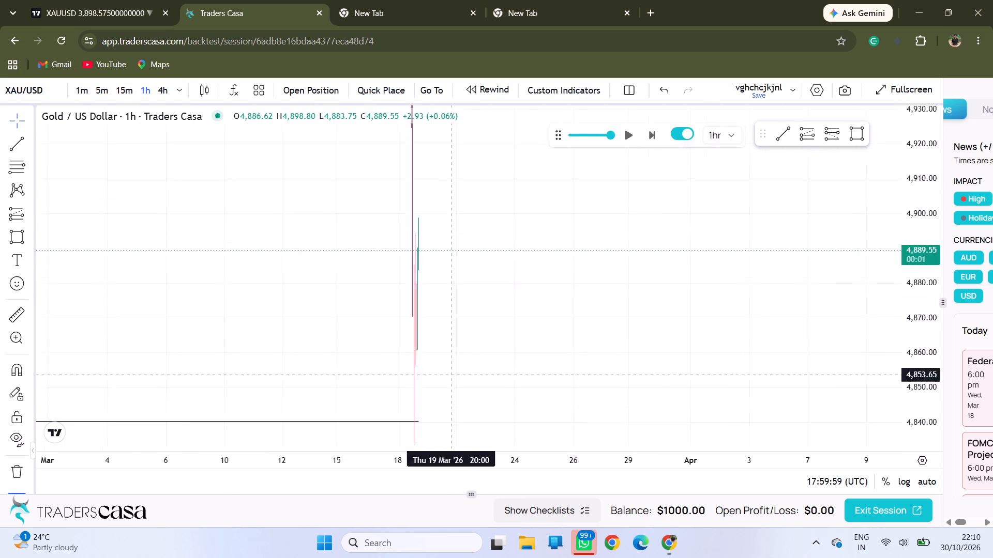
drag(484, 428, 487, 435)
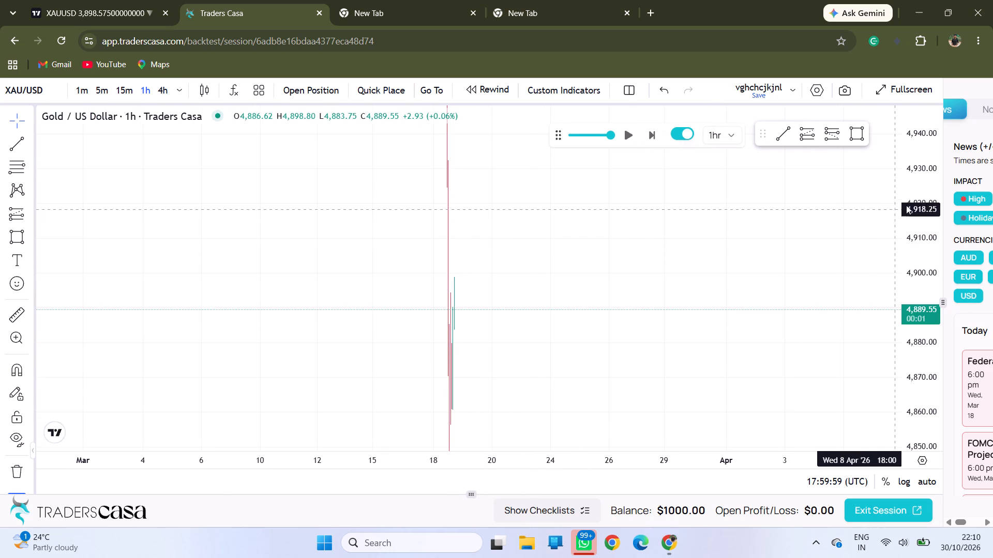
drag(925, 195, 928, 410)
drag(555, 360, 609, 350)
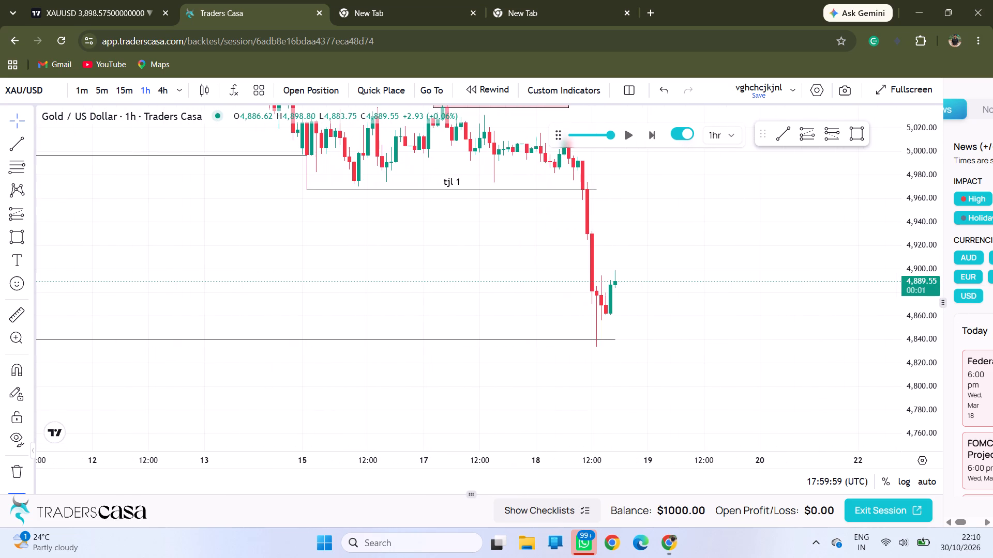
On the 15-minute chart, play the gold replay forward from 18 March 17:59:59 and pause it at 21:29:59.
click(118, 83)
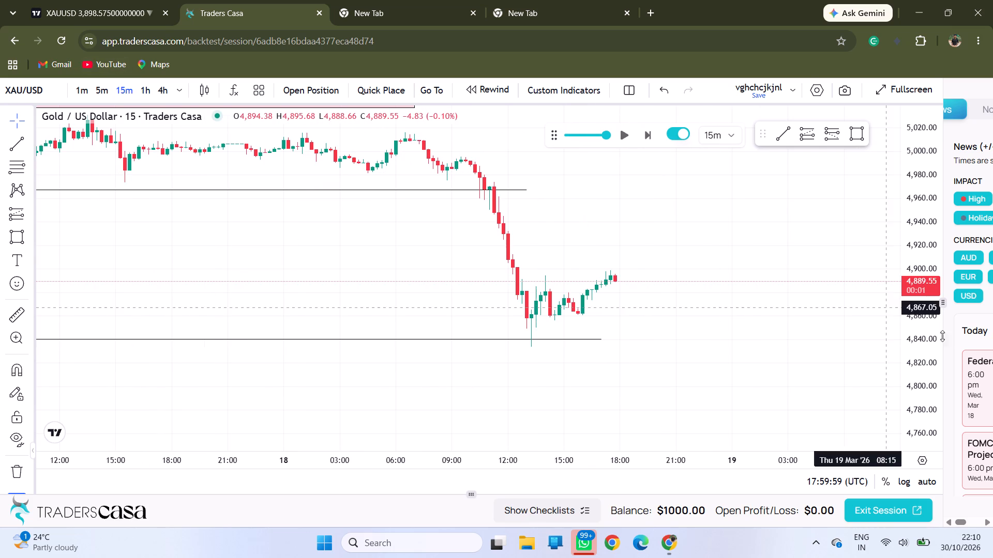
drag(925, 342, 875, 145)
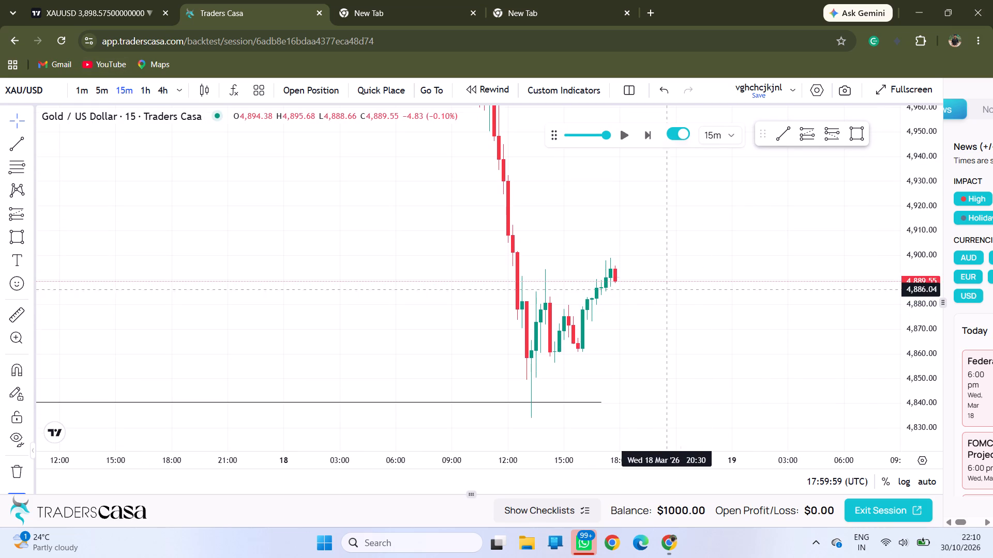
drag(661, 298, 570, 273)
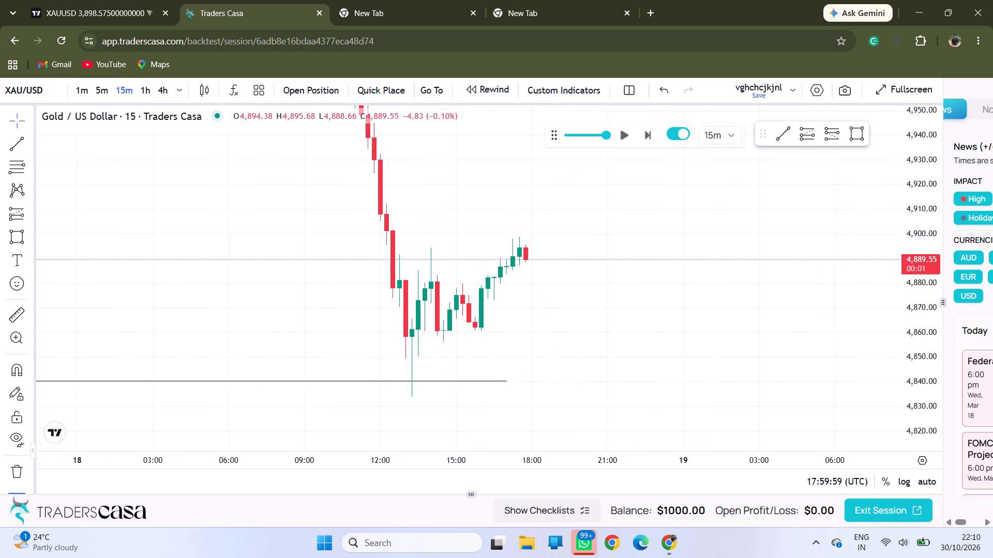
click(618, 130)
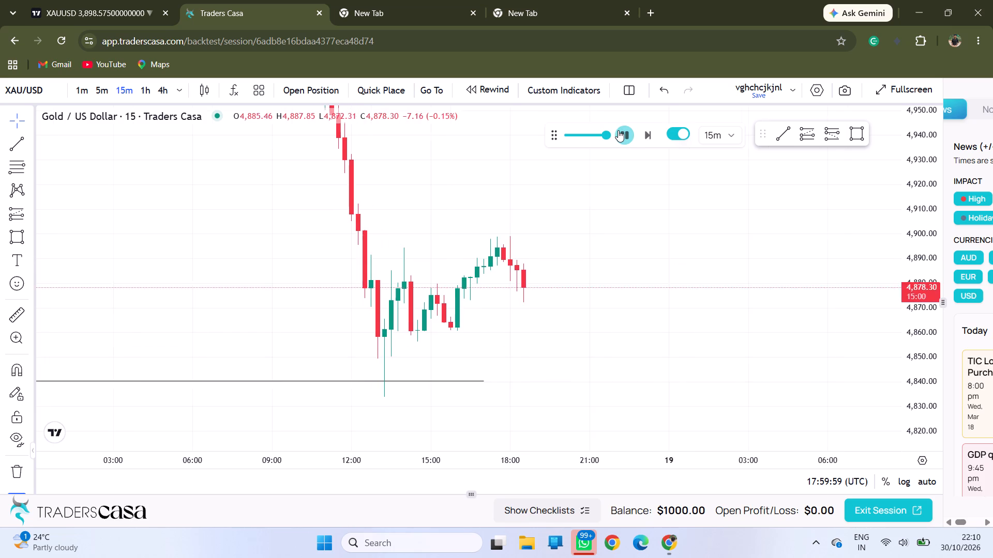
click(618, 130)
click(618, 130)
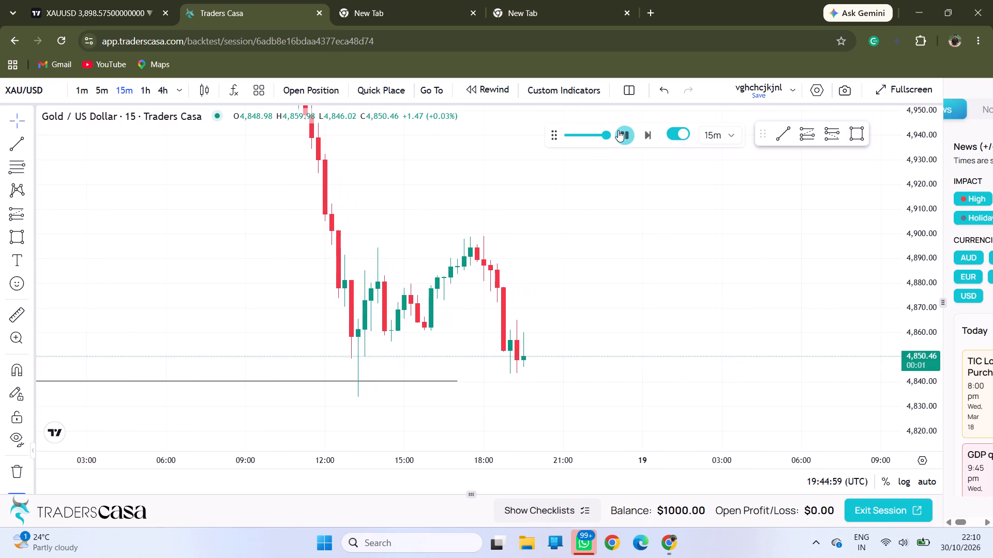
click(618, 130)
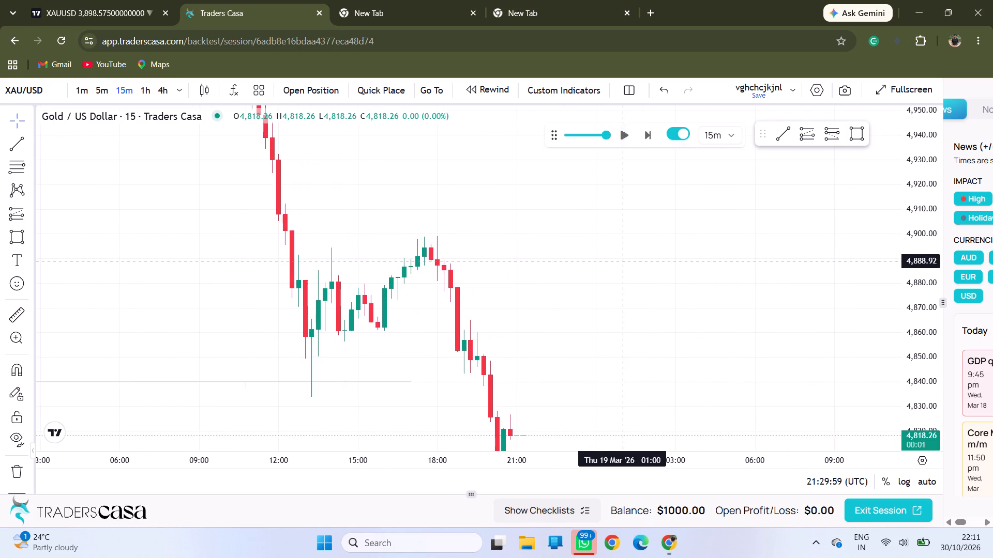
drag(620, 261, 713, 258)
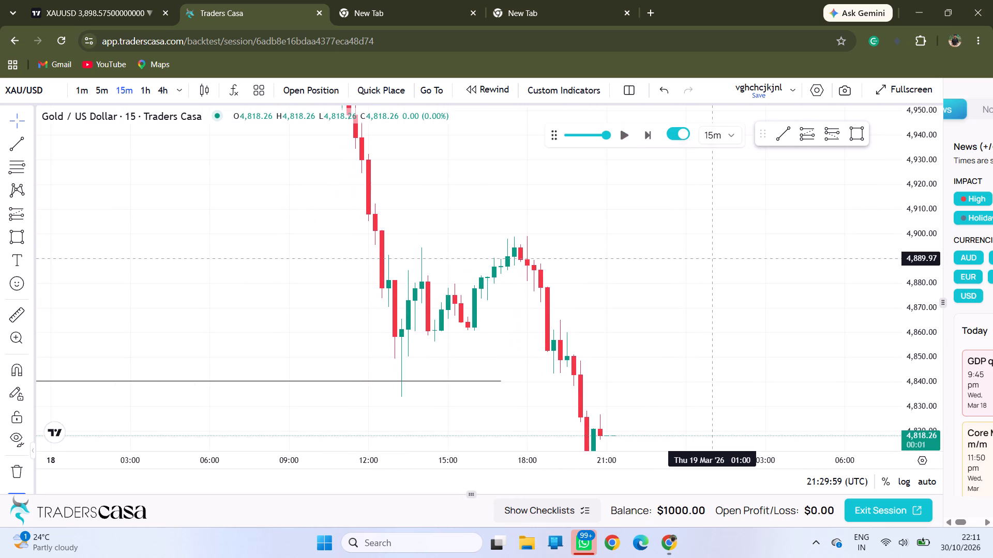
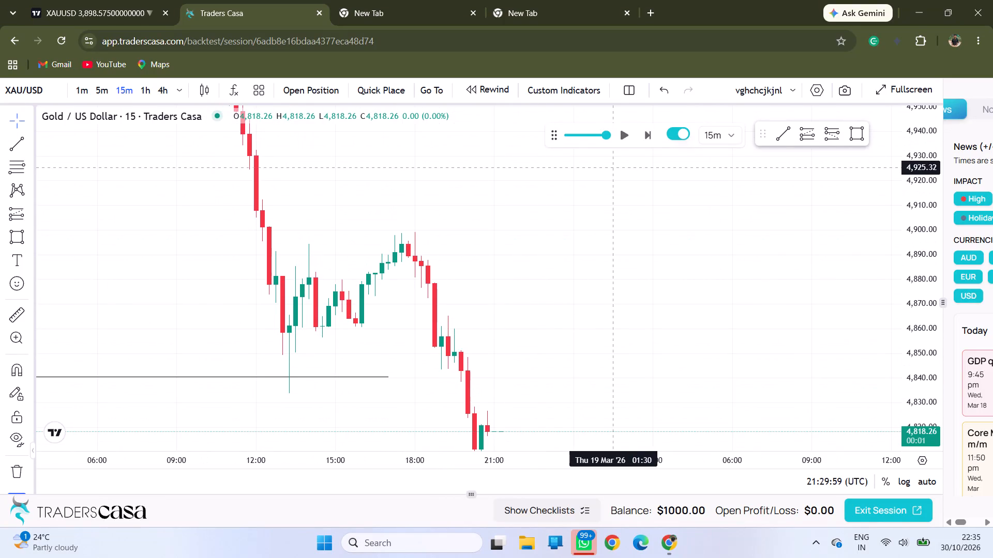
Play the 15-minute gold replay forward from 18 March 21:29:59, pause it at 19 March 12:14:59, and review the decline.
click(621, 143)
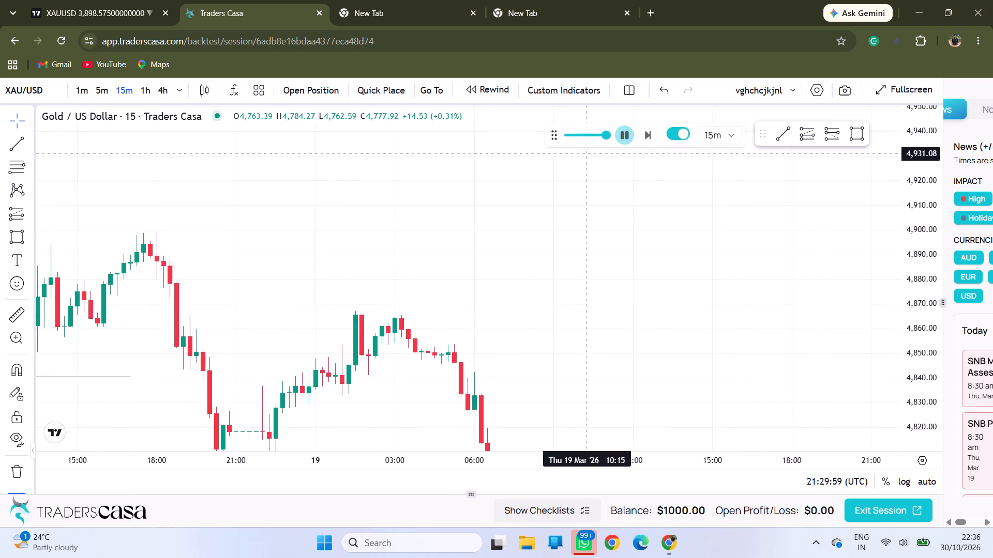
double_click(469, 280)
drag(469, 280, 667, 205)
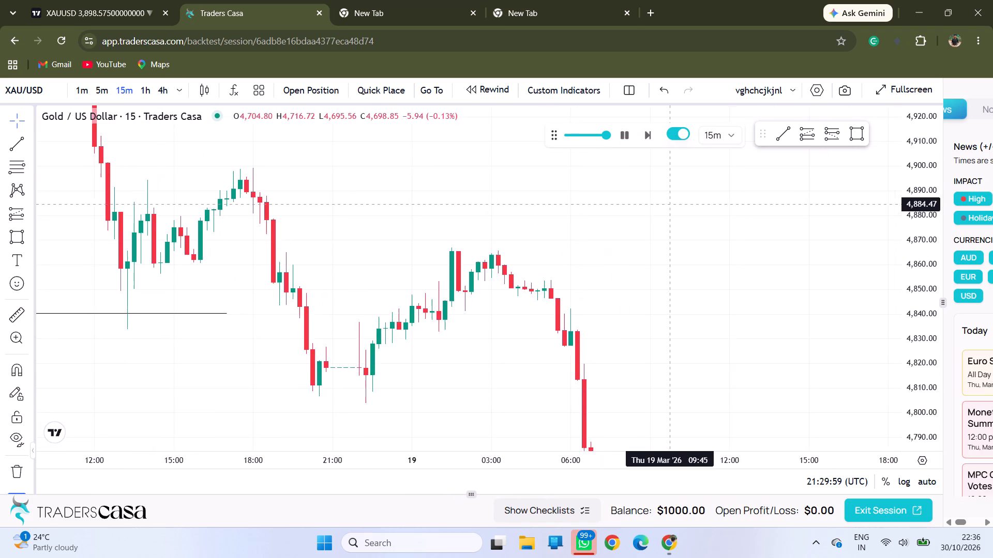
click(631, 142)
drag(591, 349, 393, 186)
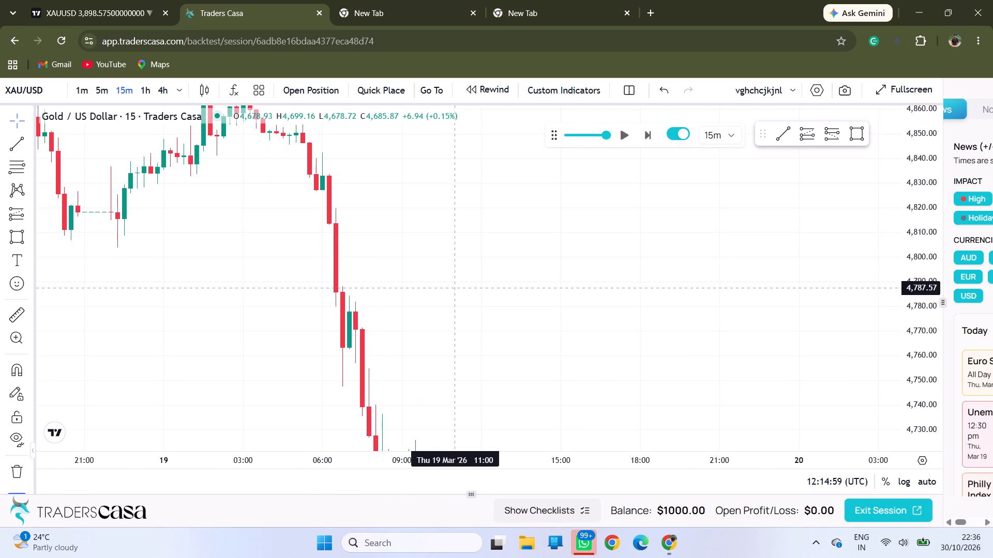
drag(459, 291, 452, 331)
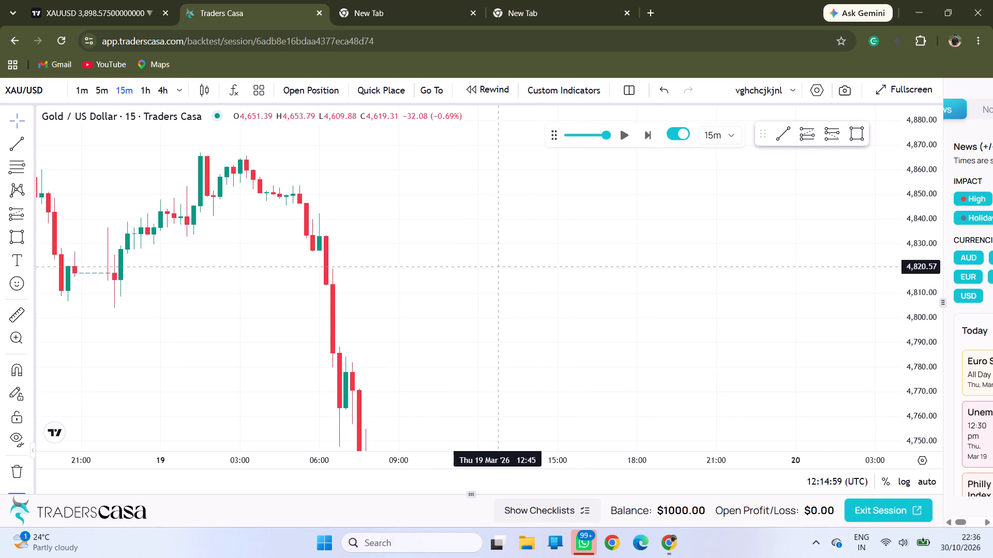
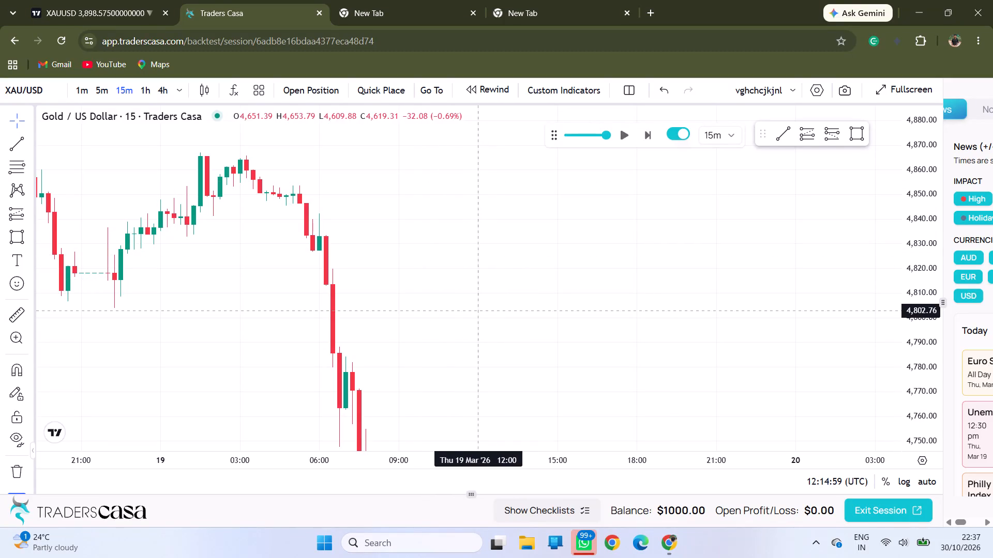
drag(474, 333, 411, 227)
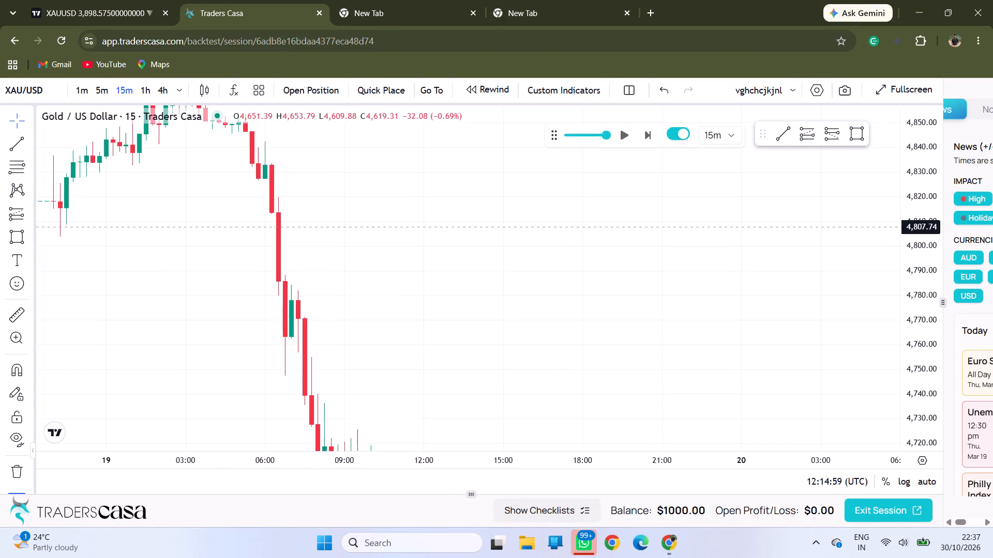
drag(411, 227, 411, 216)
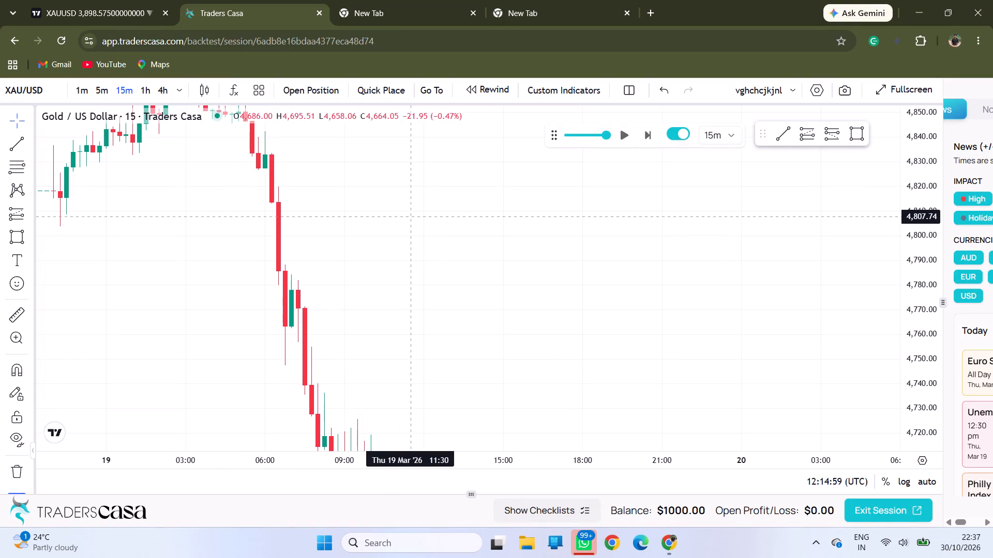